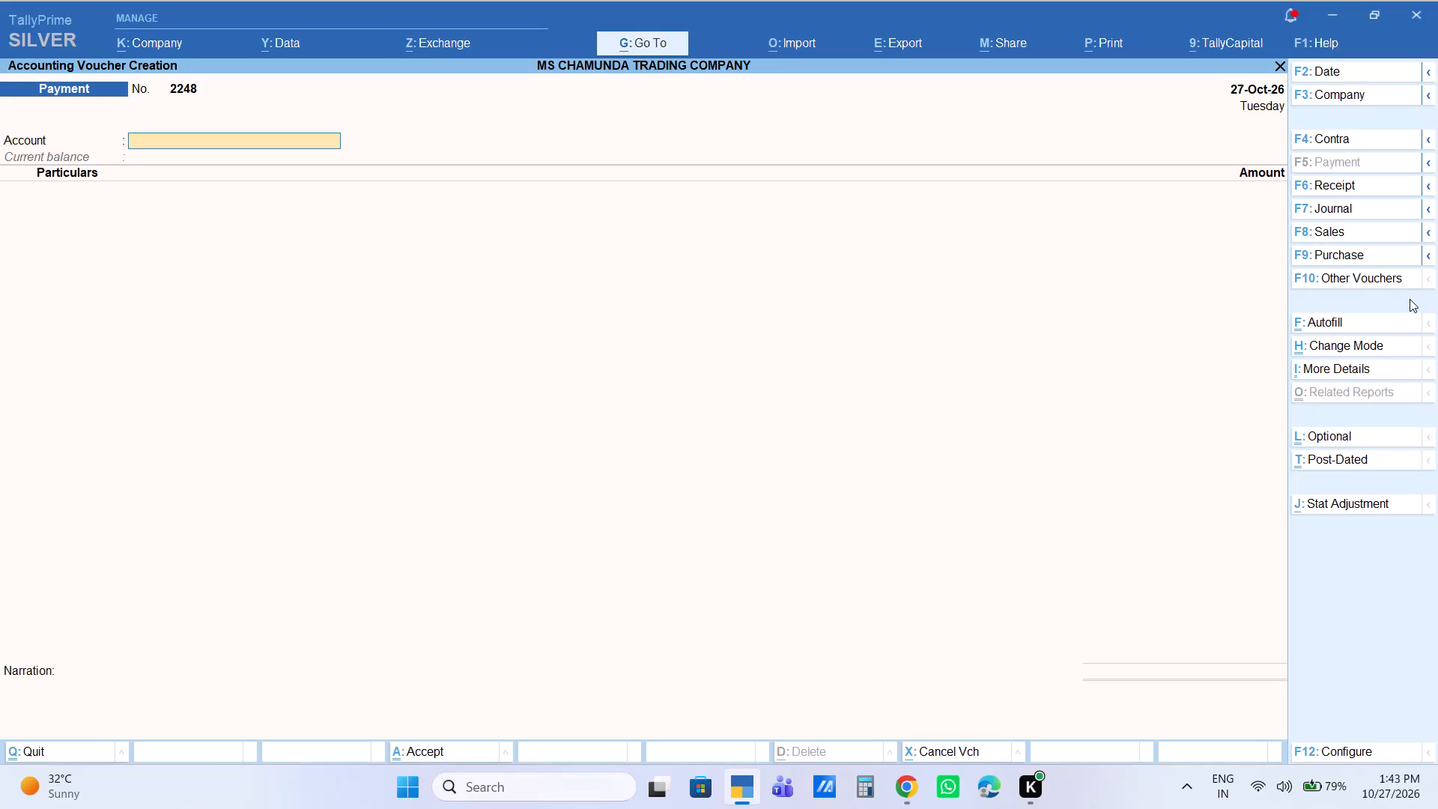
Start a sales voucher with Cash as the party account and SALES as the sales ledger.
{"action": "key", "text": "F8"}
{"action": "type", "text": "CAS"}
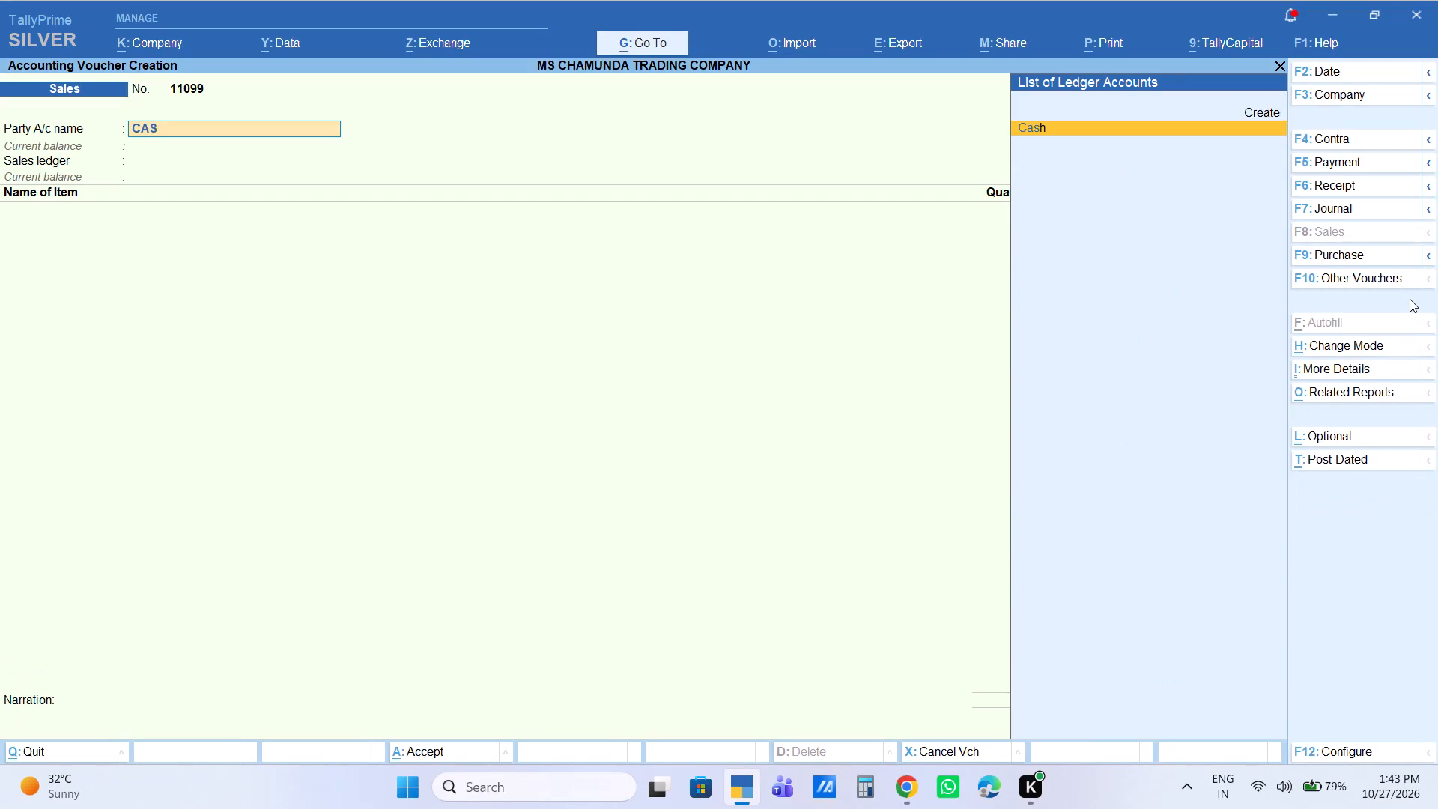
{"action": "key", "text": "Return"}
{"action": "key", "text": "Return"}
{"action": "key", "text": "Return"}
{"action": "key", "text": "Return"}
{"action": "key", "text": "Return"}
{"action": "key", "text": "Return"}
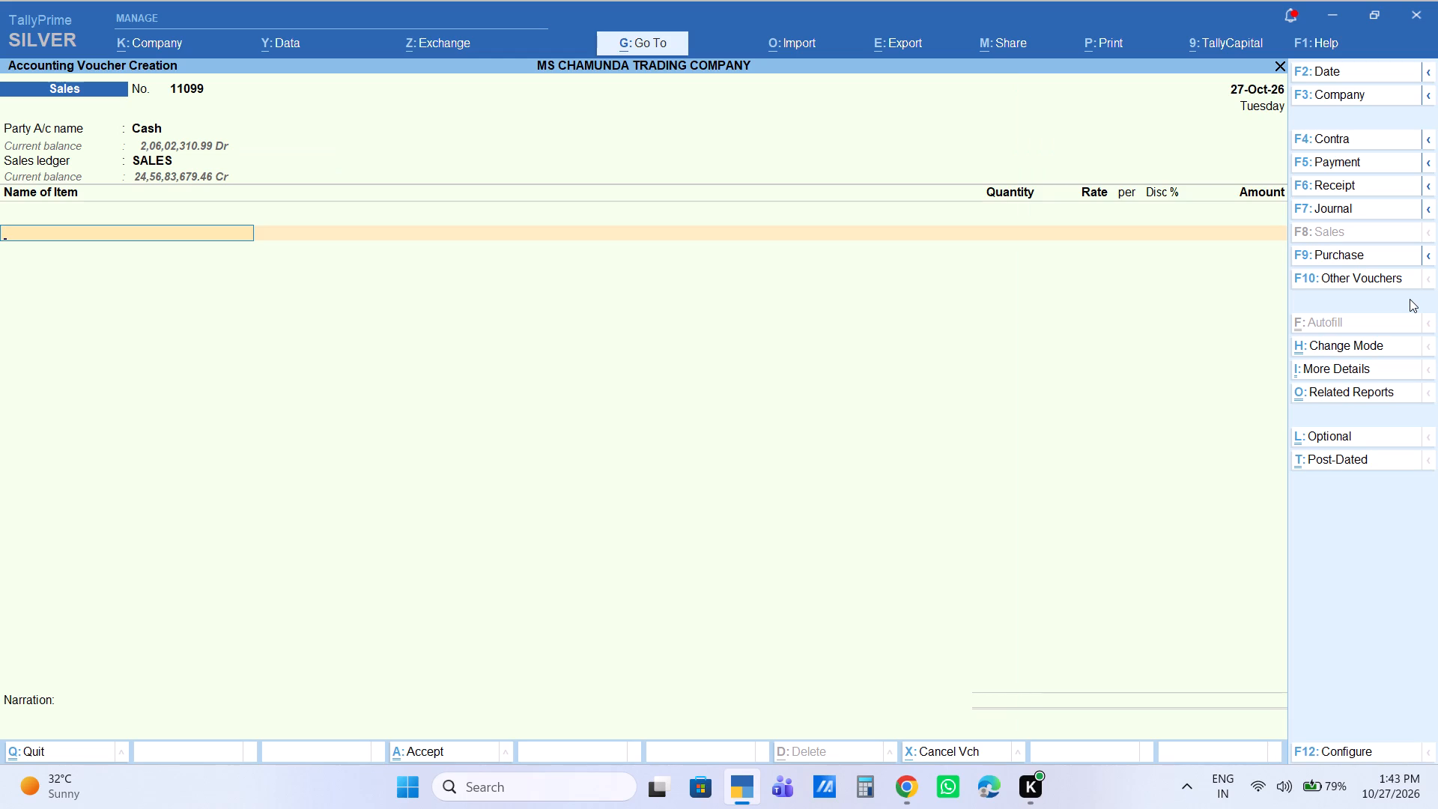
Add the item CHINI KG with a quantity of 2.5 KG at the 60.00 rate.
{"action": "type", "text": "CHINI"}
{"action": "key", "text": "Down"}
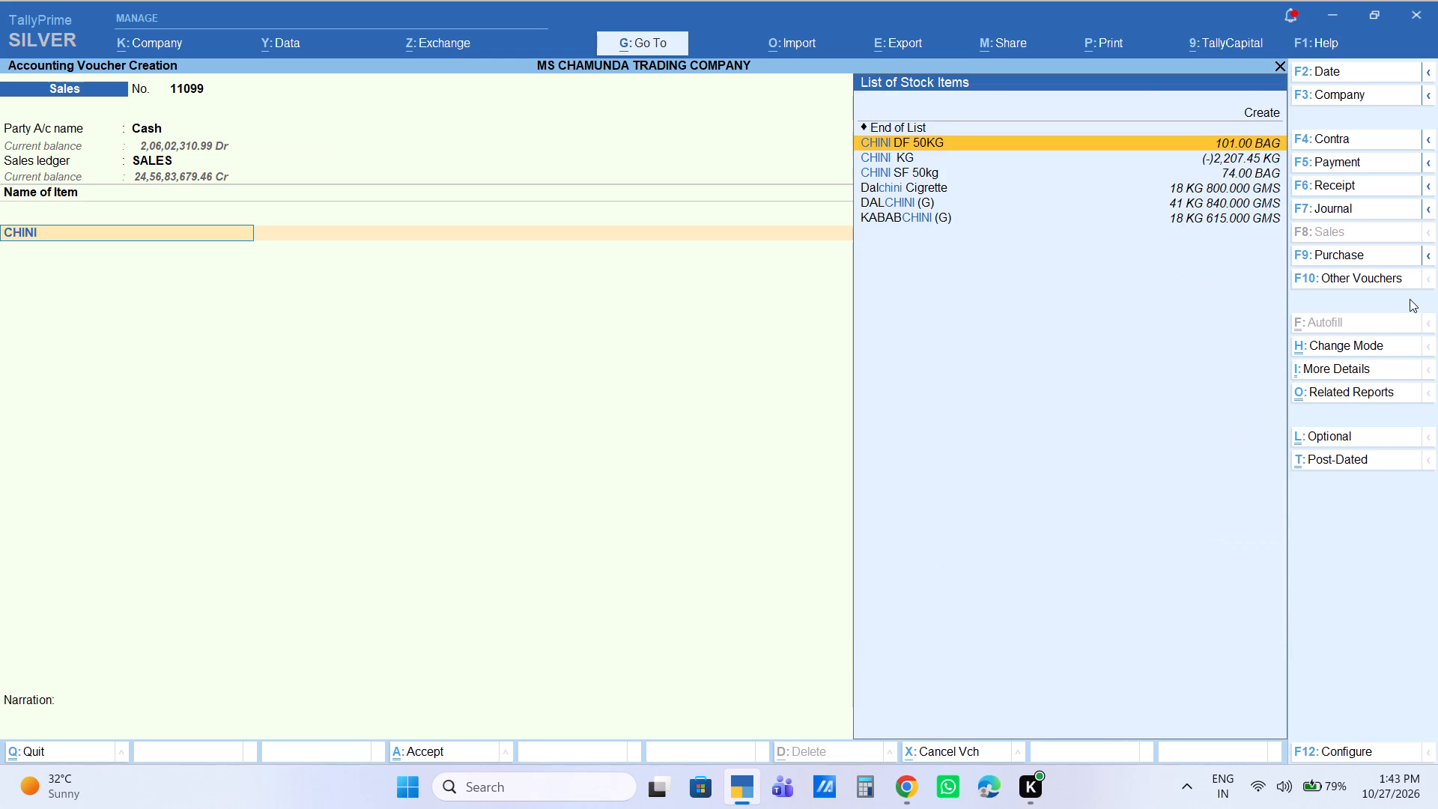
{"action": "key", "text": "Down"}
{"action": "key", "text": "Return"}
{"action": "type", "text": "2.5"}
{"action": "key", "text": "Return"}
{"action": "key", "text": "Return"}
{"action": "key", "text": "Return"}
{"action": "key", "text": "Return"}
{"action": "key", "text": "Return"}
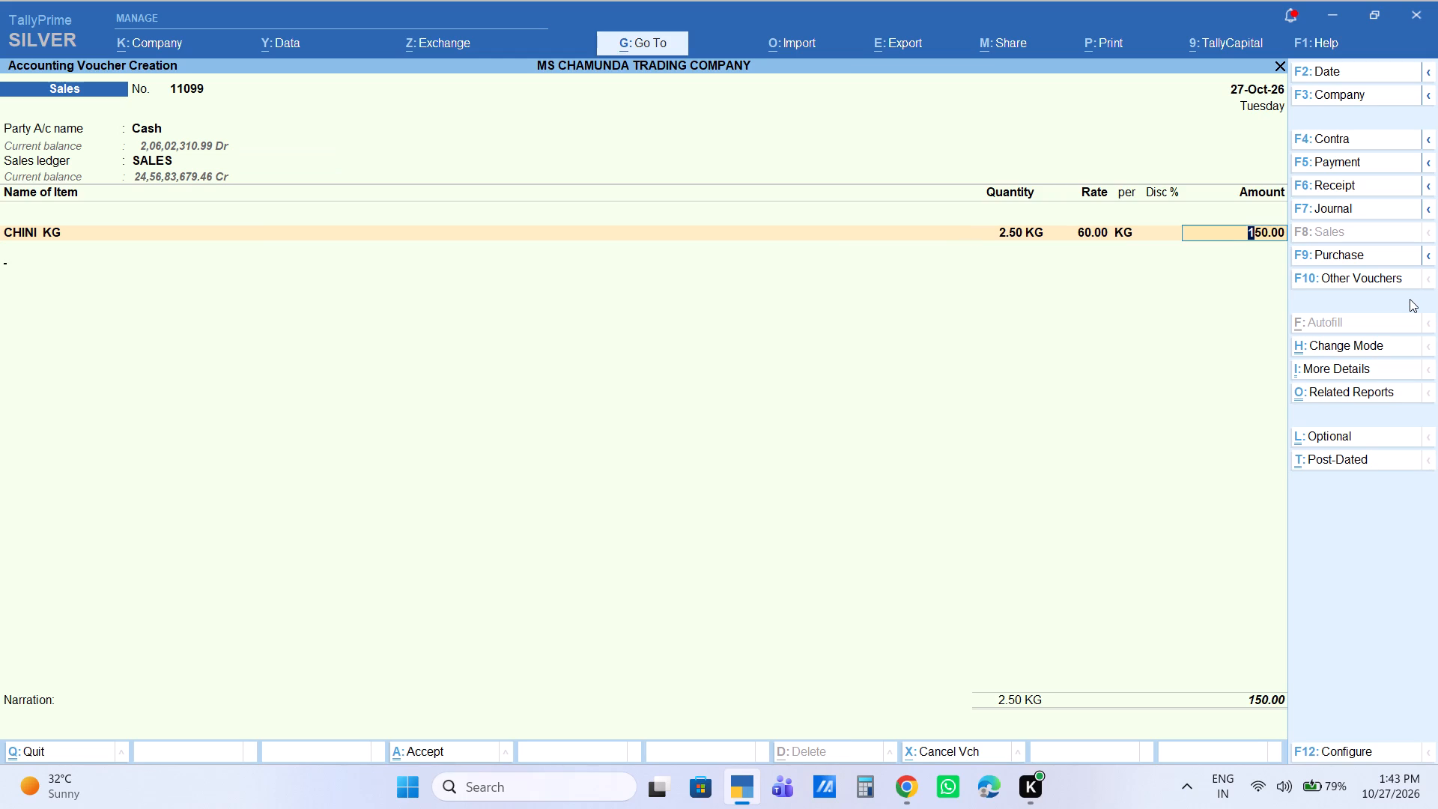
Add the item Aararot KG with a quantity of 1 KG and an amount of 45.
{"action": "type", "text": "ARAR"}
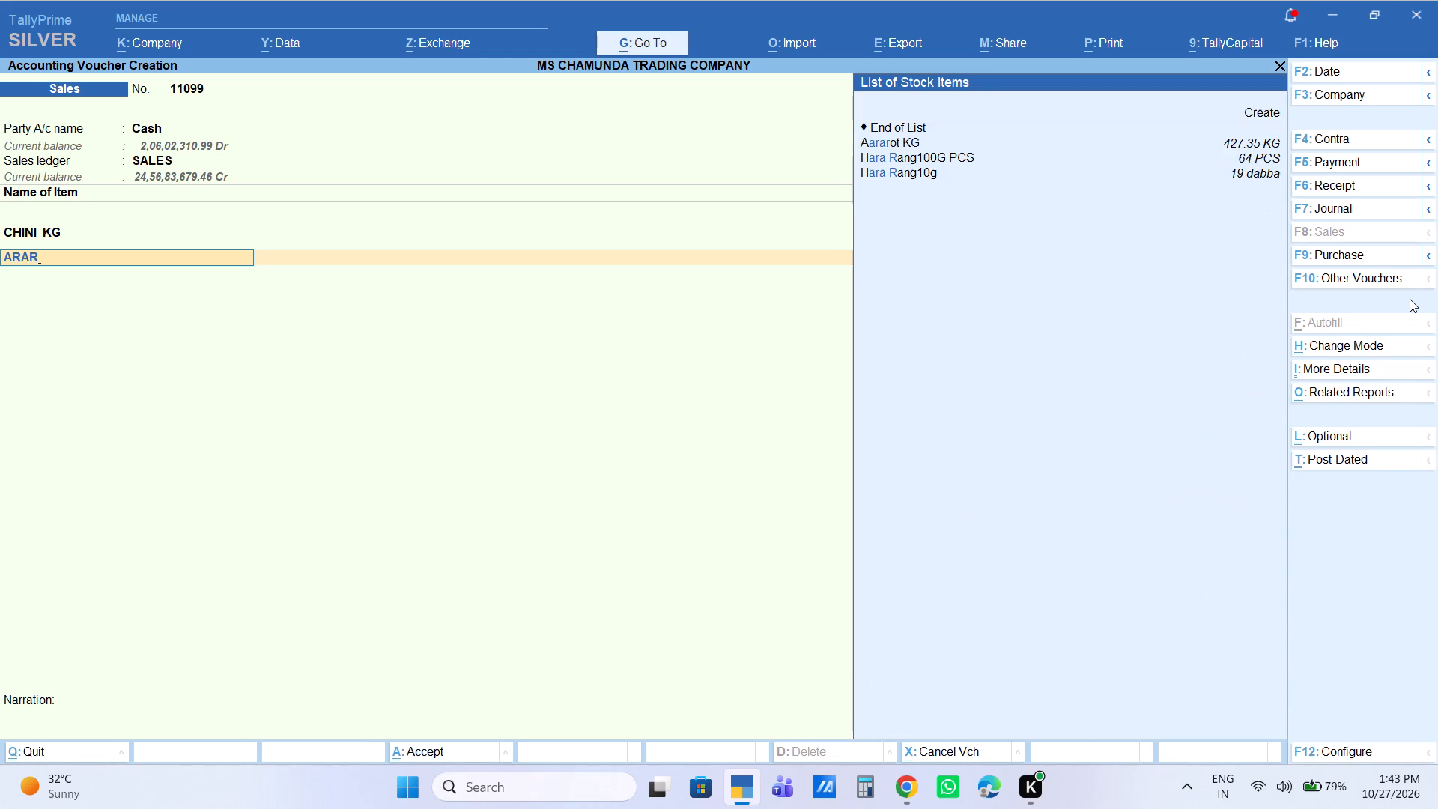
{"action": "key", "text": "Down"}
{"action": "key", "text": "Return"}
{"action": "key", "text": "1"}
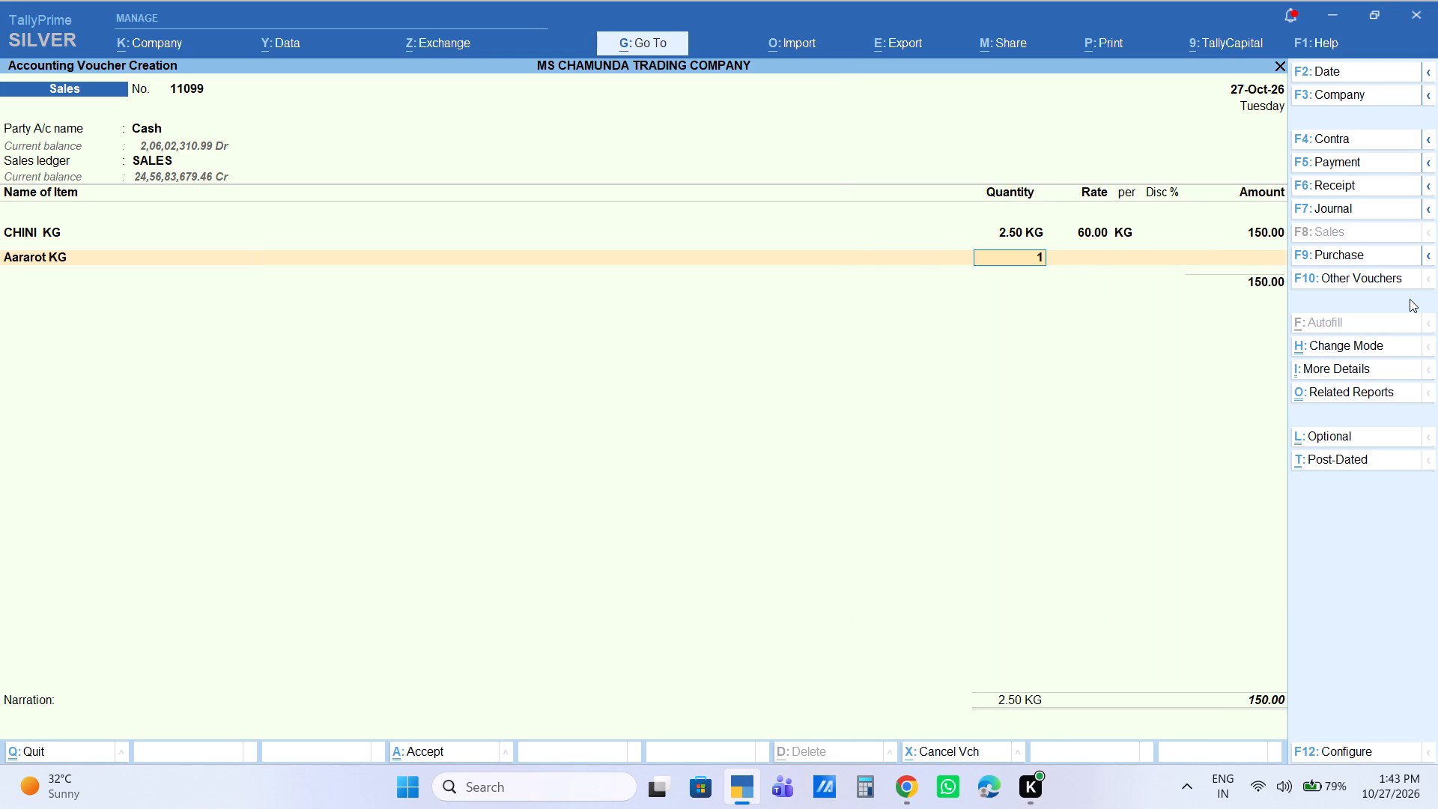
{"action": "key", "text": "Return"}
{"action": "key", "text": "Return"}
{"action": "key", "text": "Return"}
{"action": "key", "text": "Return"}
{"action": "type", "text": "45"}
{"action": "key", "text": "Return"}
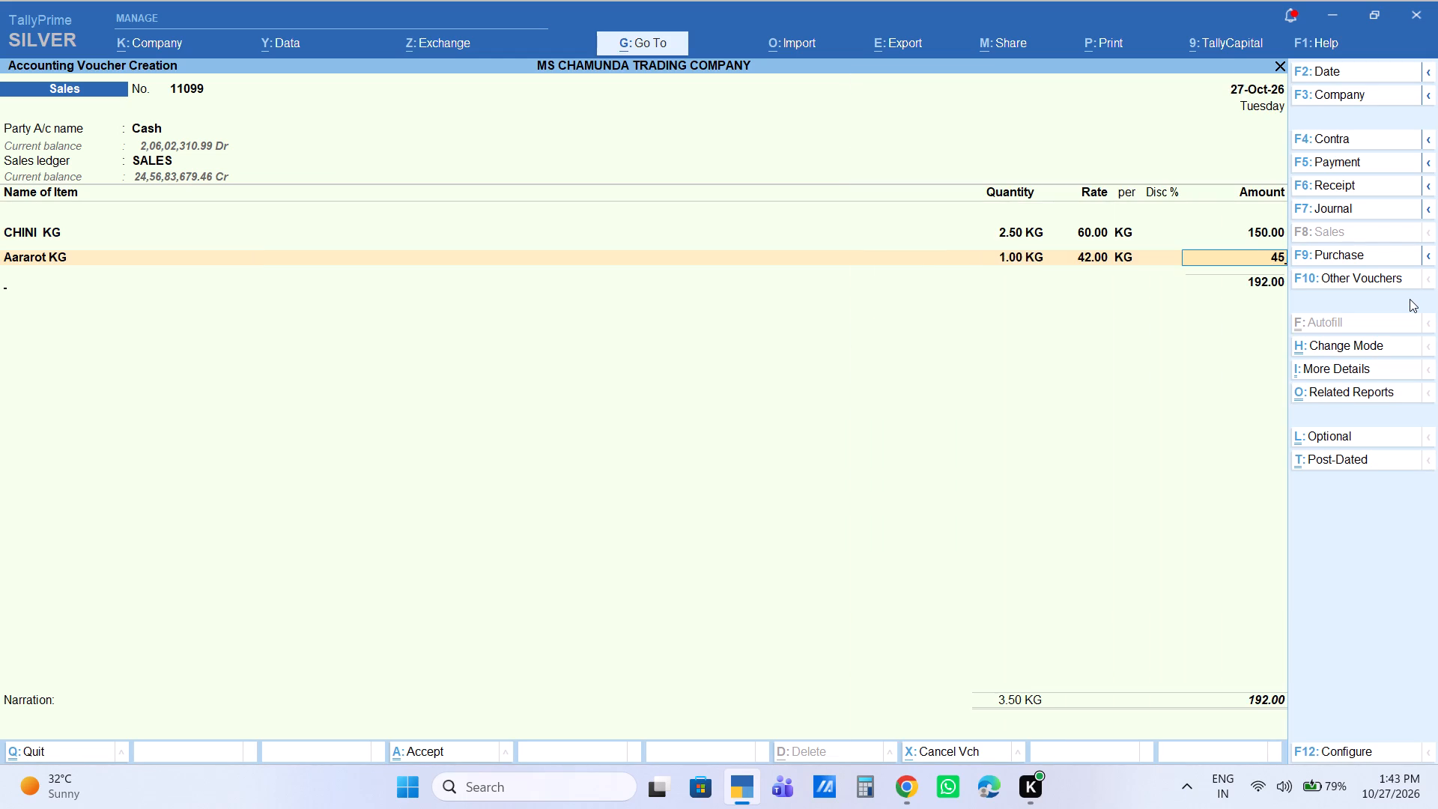
Add the item Kesariya Rang100g with a quantity of 1 PCS and an amount of 35.
{"action": "type", "text": "KESAR"}
{"action": "key", "text": "Down"}
{"action": "key", "text": "Return"}
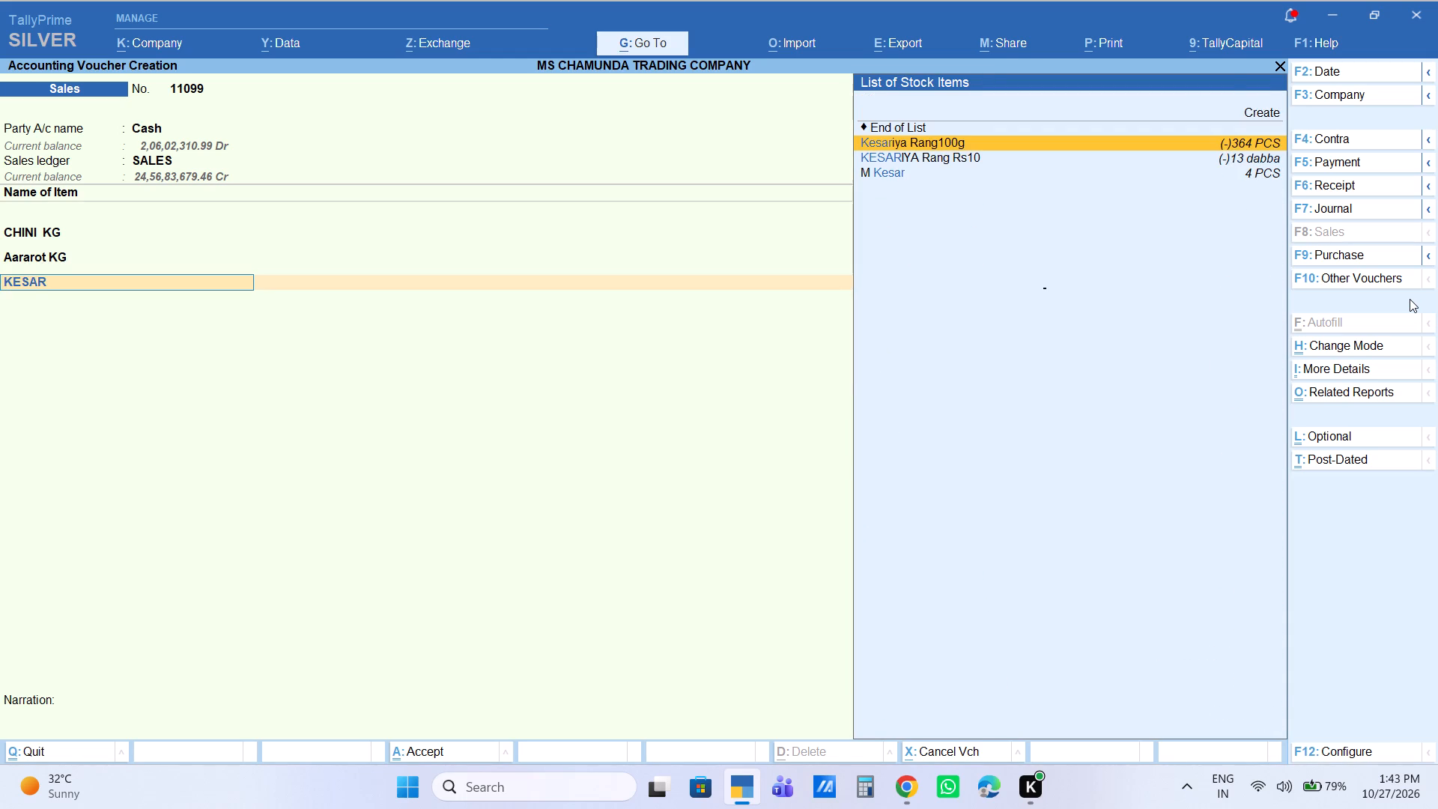
{"action": "key", "text": "1"}
{"action": "key", "text": "Return"}
{"action": "key", "text": "Return"}
{"action": "key", "text": "Return"}
{"action": "key", "text": "Return"}
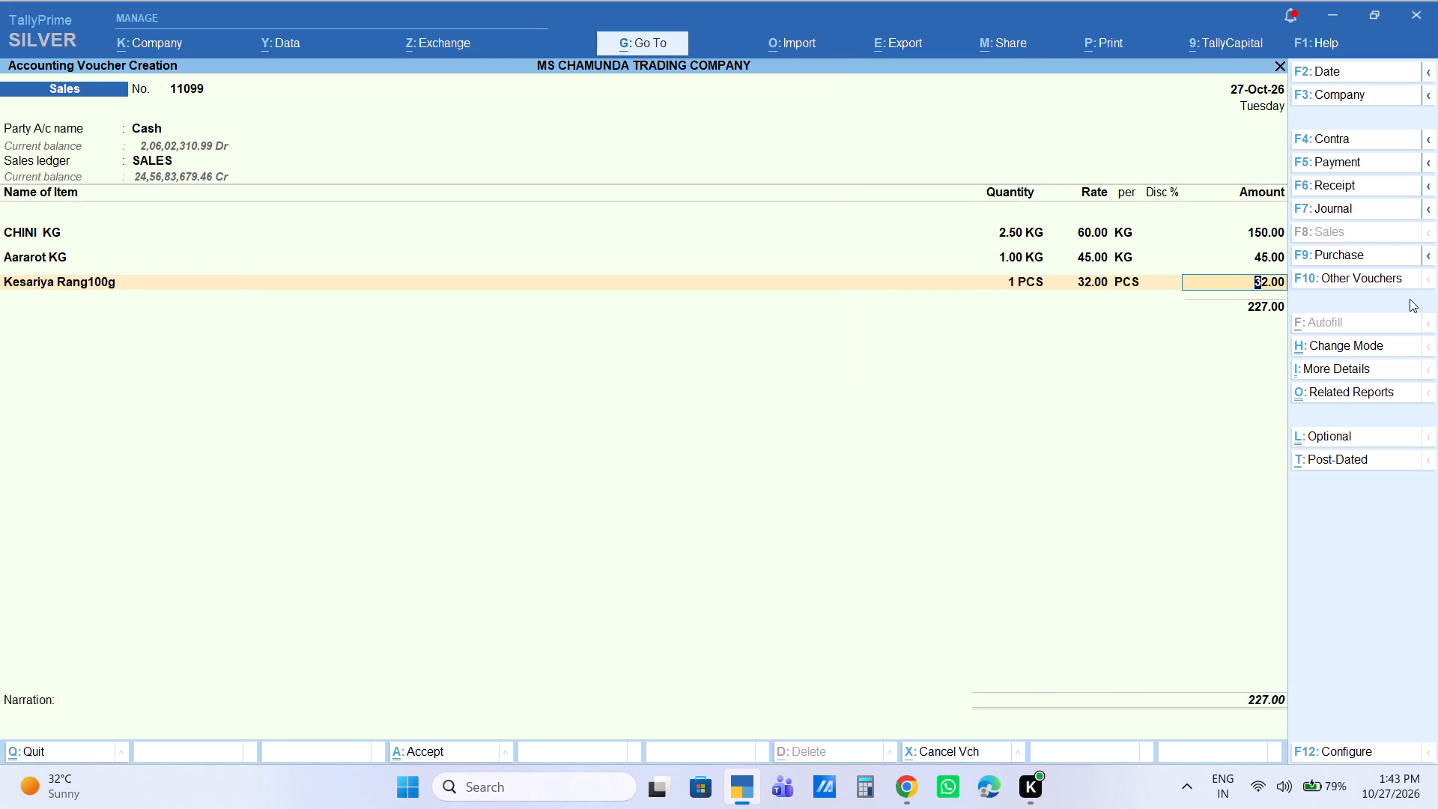
{"action": "type", "text": "35"}
{"action": "key", "text": "Return"}
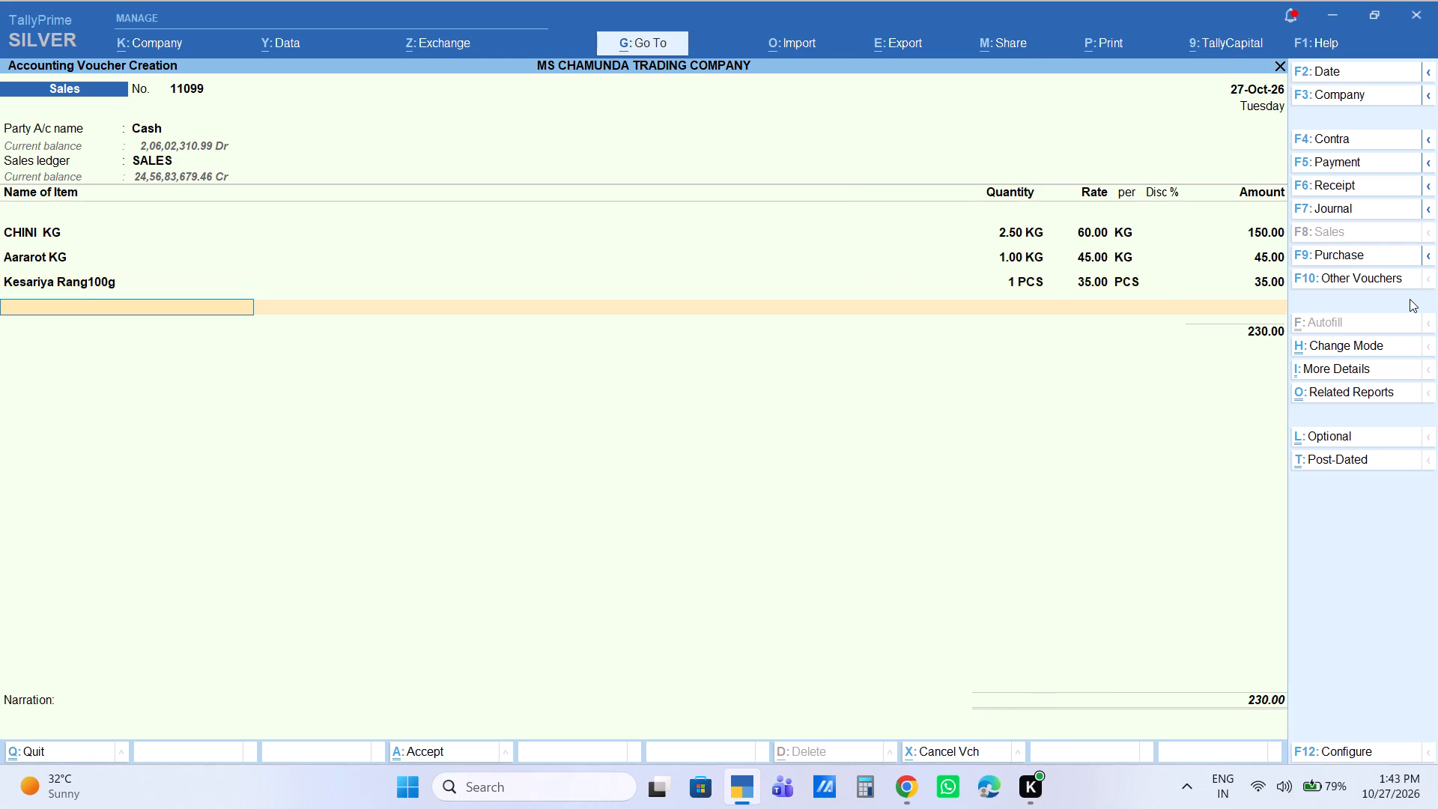
End the item list, leave the narration blank and save the cash sales voucher.
{"action": "key", "text": "Return"}
{"action": "key", "text": "Return"}
{"action": "key", "text": "Return"}
{"action": "key", "text": "Return"}
{"action": "key", "text": "Return"}
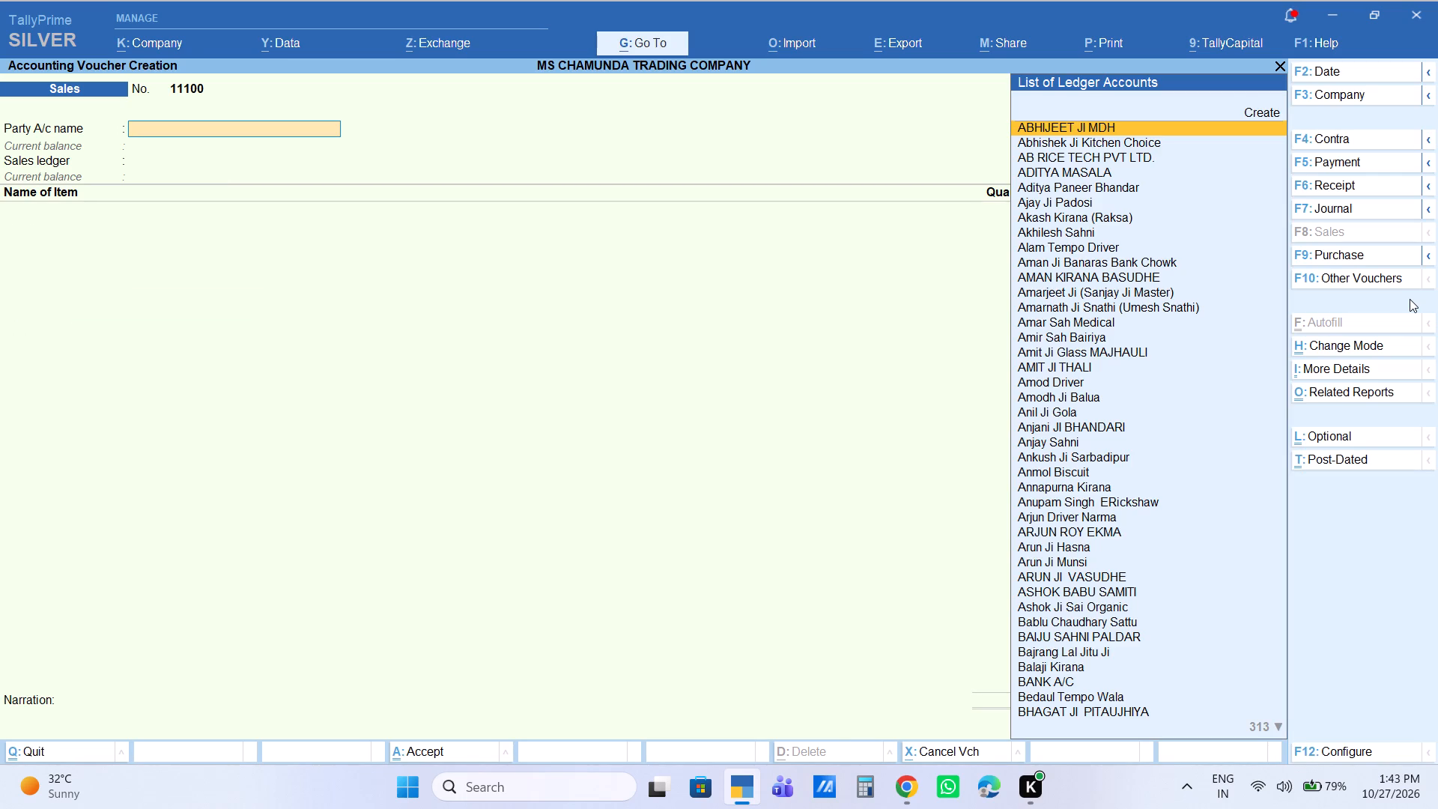
Set the party of the new sales voucher to the customer starting with PRAVI, keeping the party details and the SALES ledger.
{"action": "type", "text": "PRAVI"}
{"action": "key", "text": "Return"}
{"action": "key", "text": "Return"}
{"action": "key", "text": "Return"}
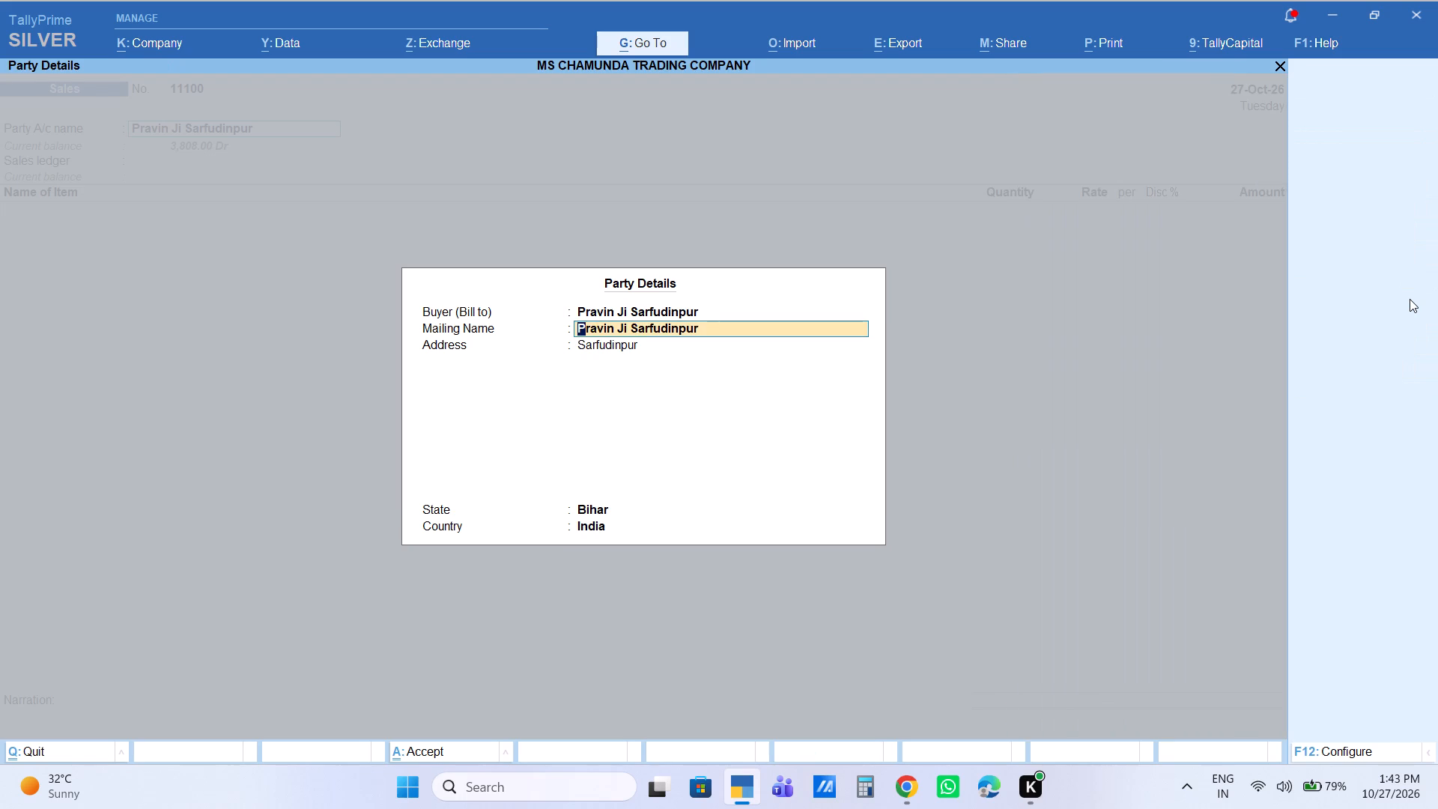
{"action": "key", "text": "Return"}
{"action": "key", "text": "Return"}
{"action": "key", "text": "Return"}
{"action": "key", "text": "Return"}
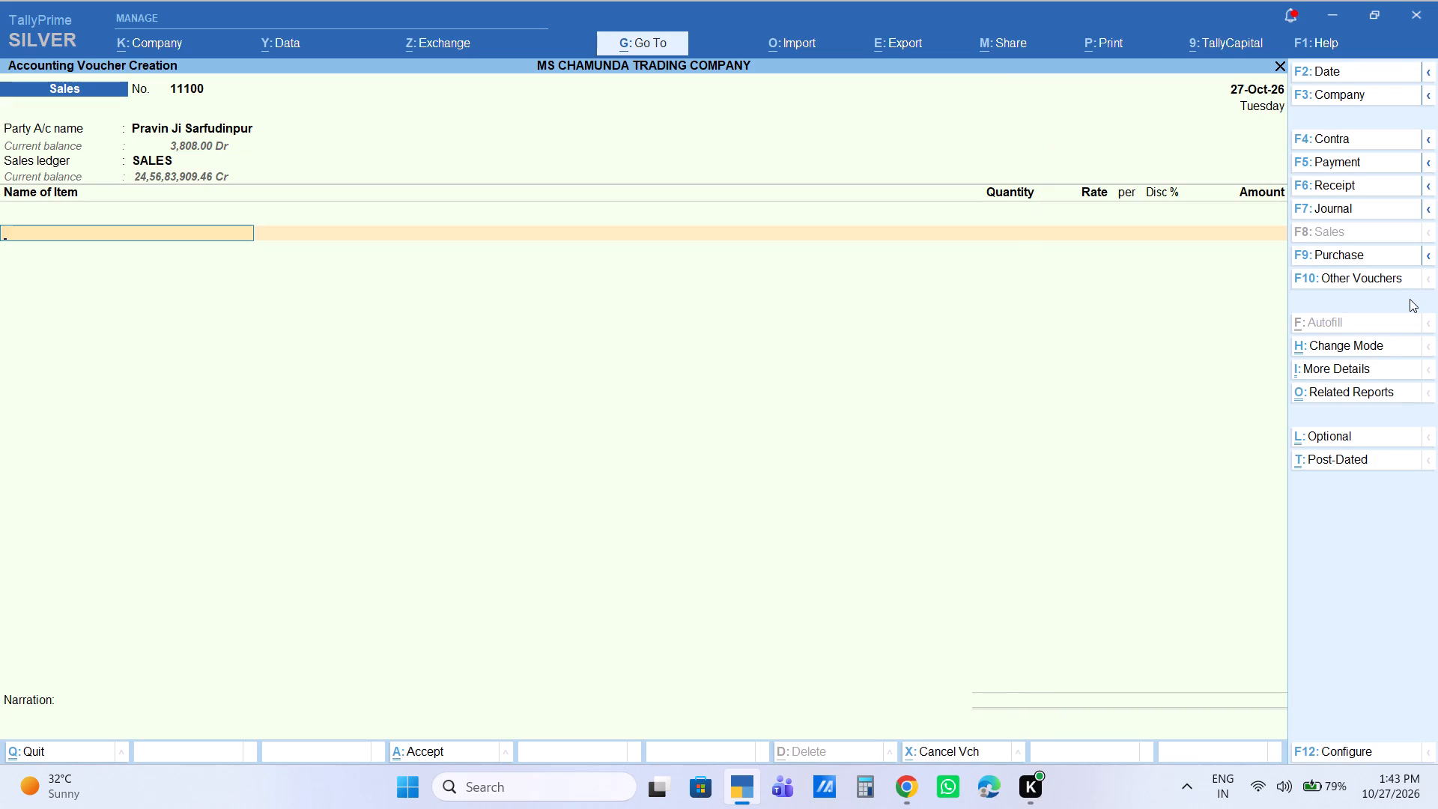
Add the item MASOOR DAL 30kg with a quantity of 5 BAG and an amount of 10500.
{"action": "type", "text": "MASO"}
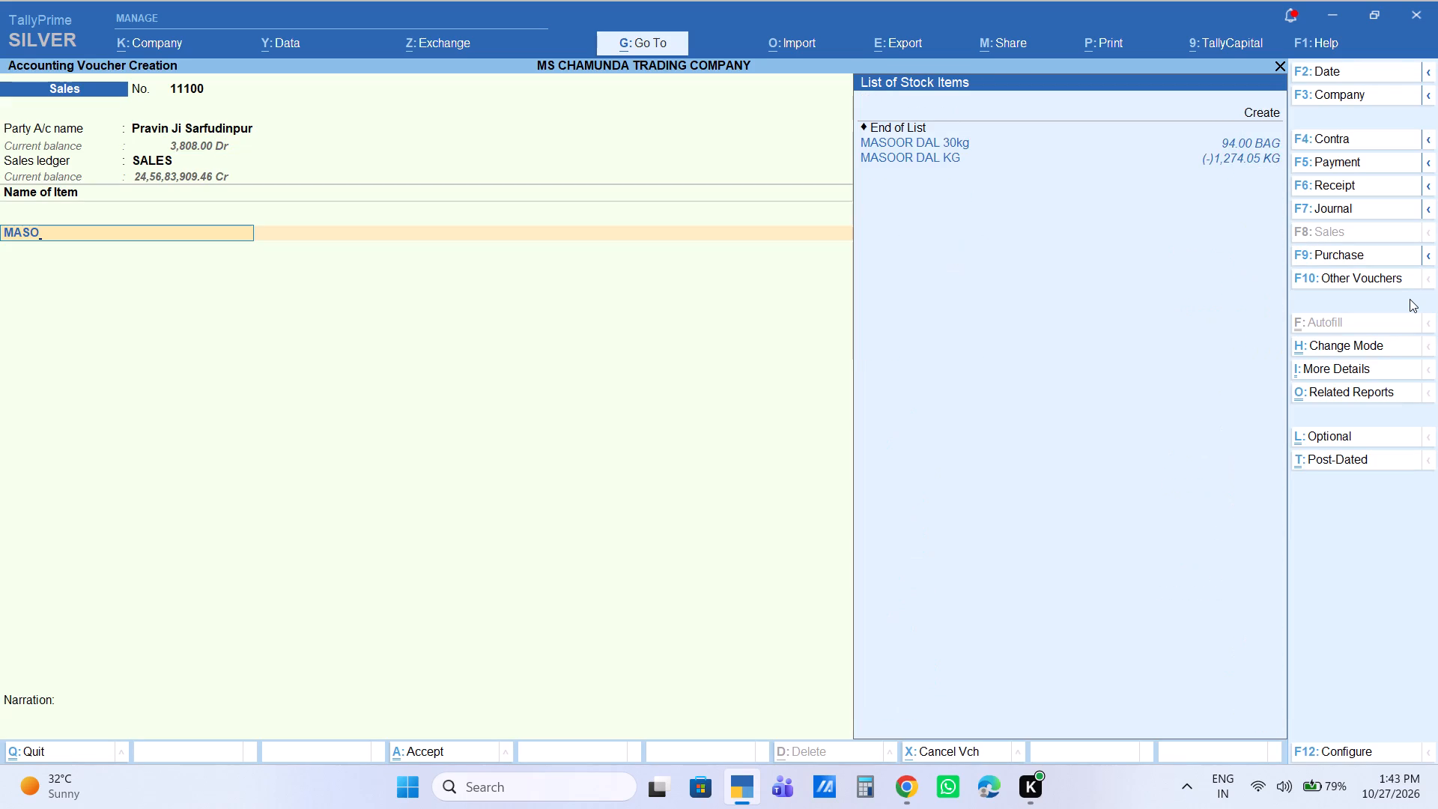
{"action": "key", "text": "Down"}
{"action": "key", "text": "Return"}
{"action": "type", "text": "56"}
{"action": "key", "text": "BackSpace"}
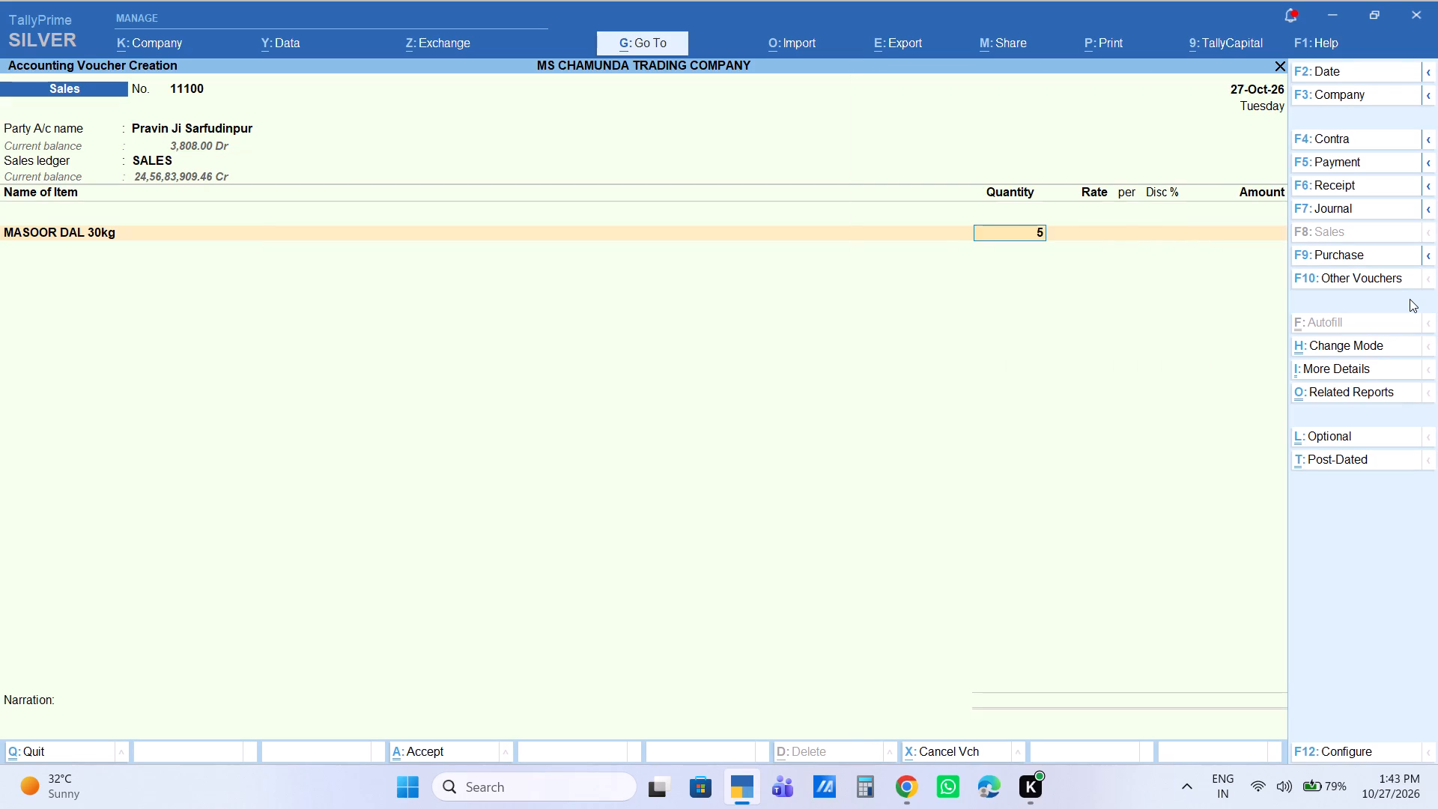
{"action": "key", "text": "Return"}
{"action": "key", "text": "Return"}
{"action": "key", "text": "Return"}
{"action": "key", "text": "Return"}
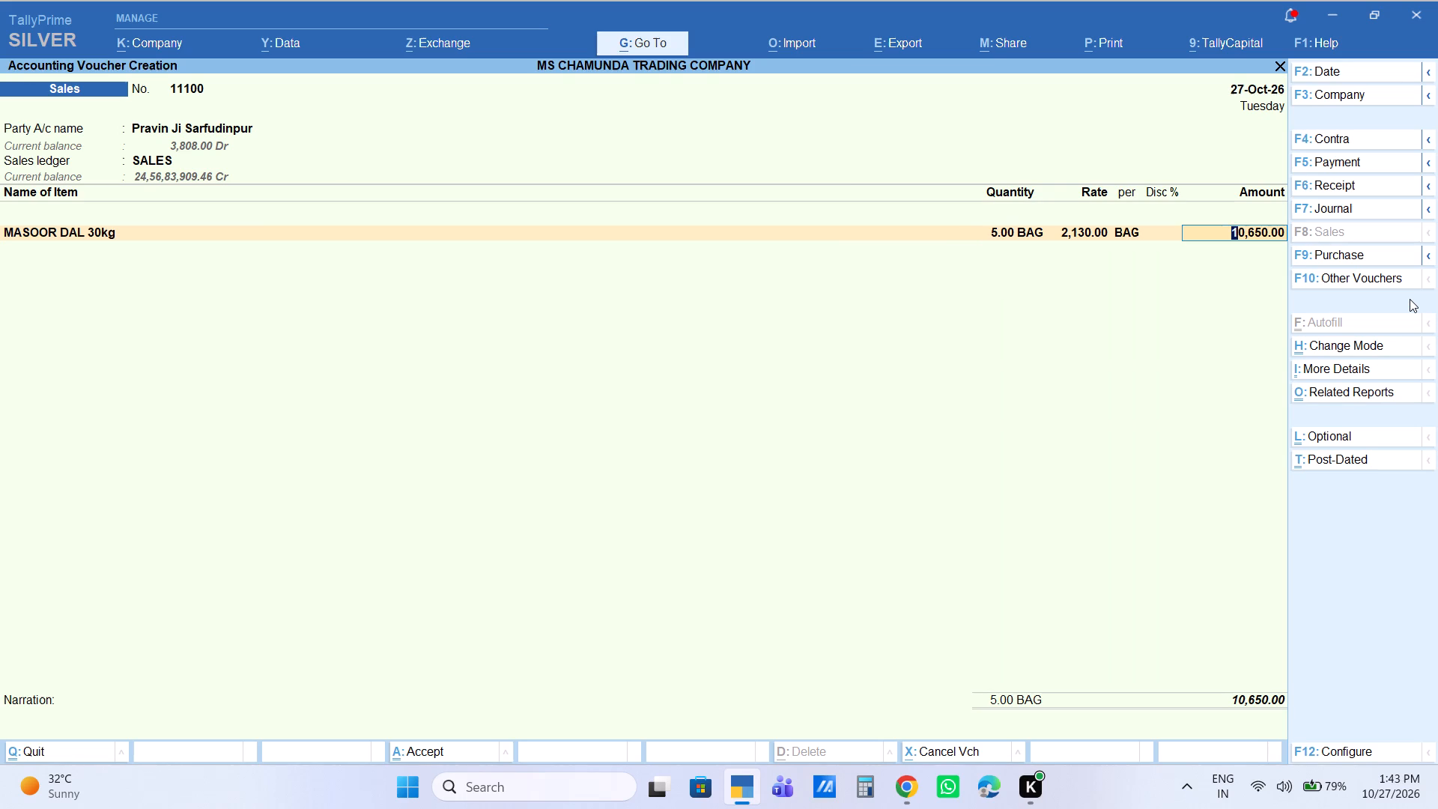
{"action": "type", "text": "10500"}
{"action": "key", "text": "Return"}
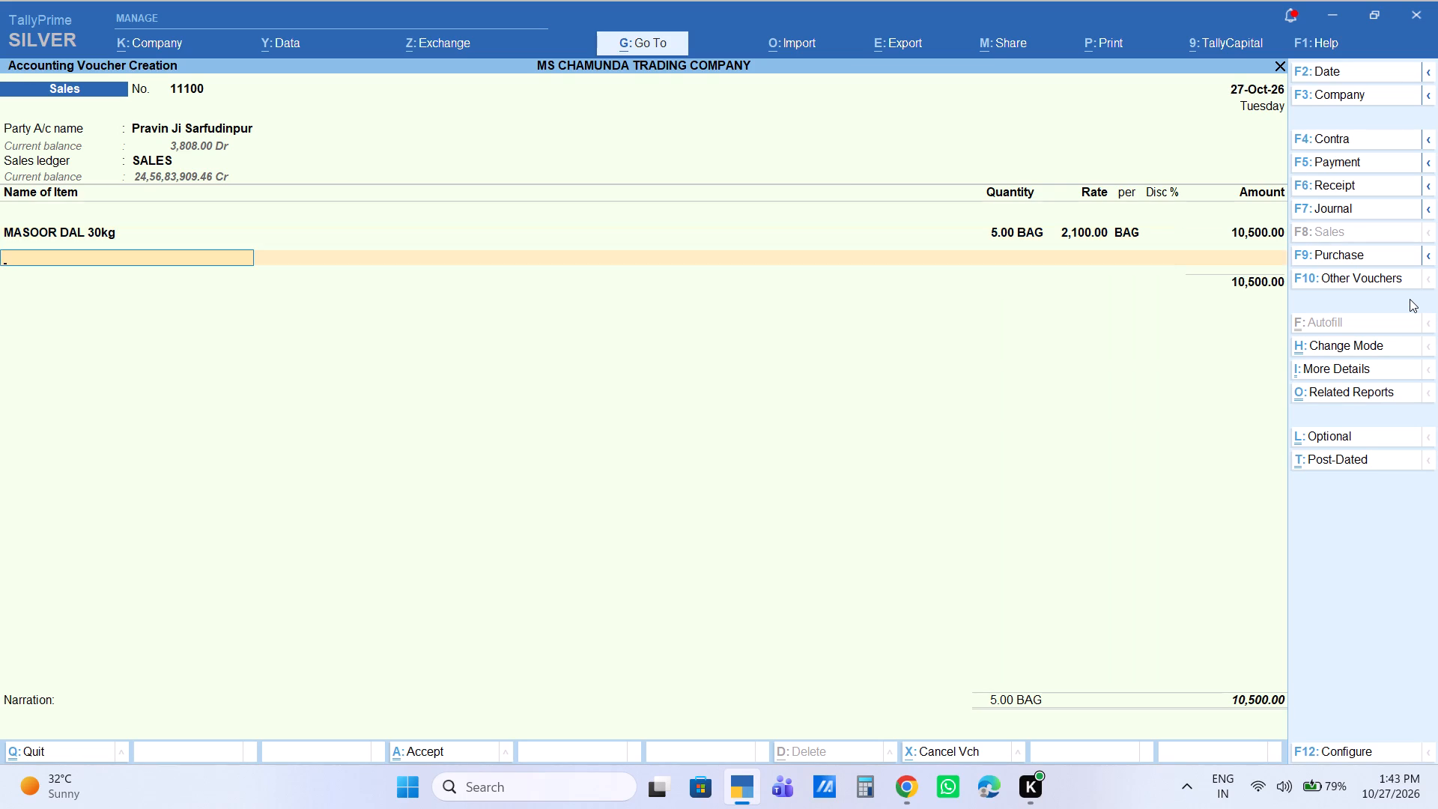
Add the item Sahnai Tina with a quantity of 5 TINA at the 2,160.00 rate.
{"action": "type", "text": "SAHNAI"}
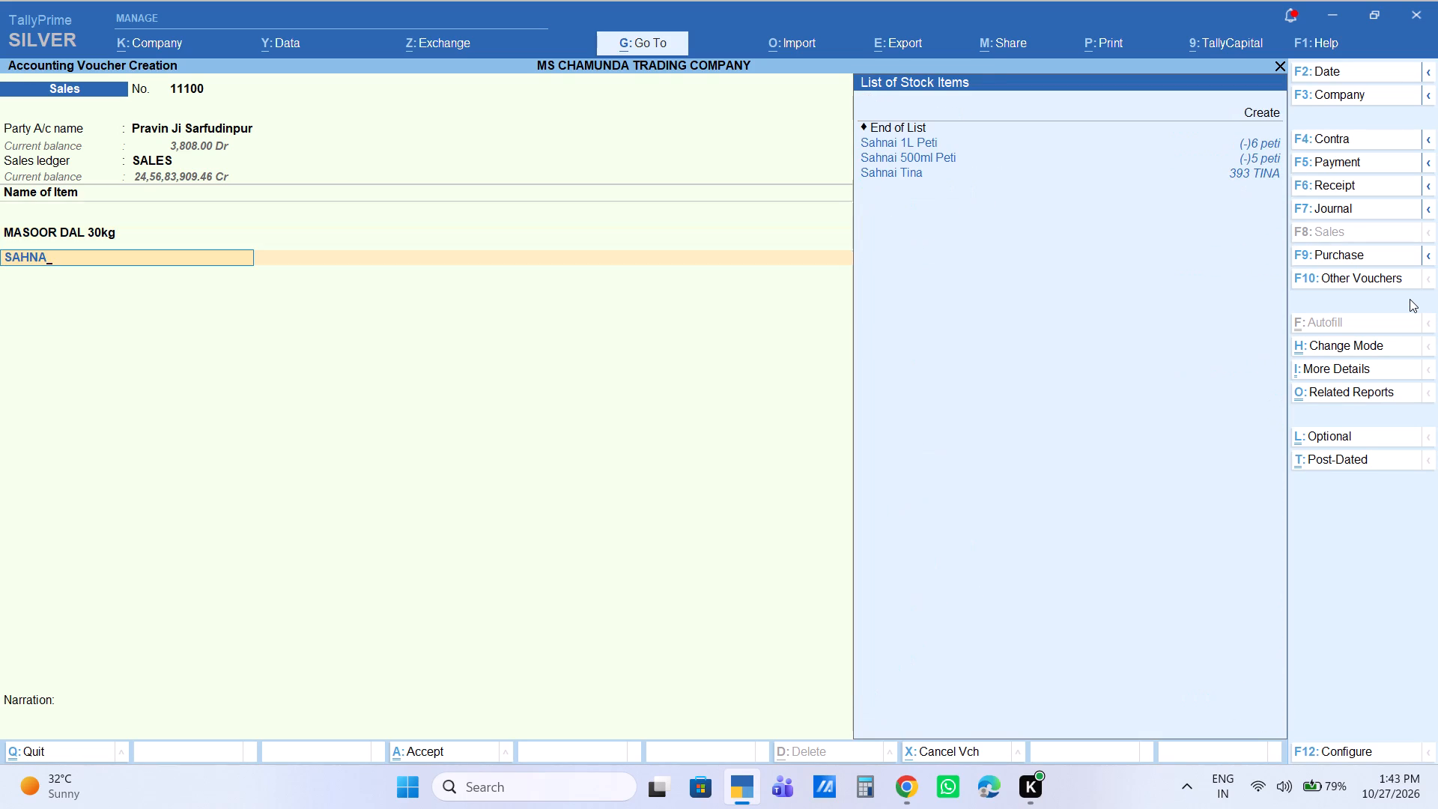
{"action": "key", "text": "Down"}
{"action": "key", "text": "Down"}
{"action": "key", "text": "Down"}
{"action": "key", "text": "Return"}
{"action": "key", "text": "5"}
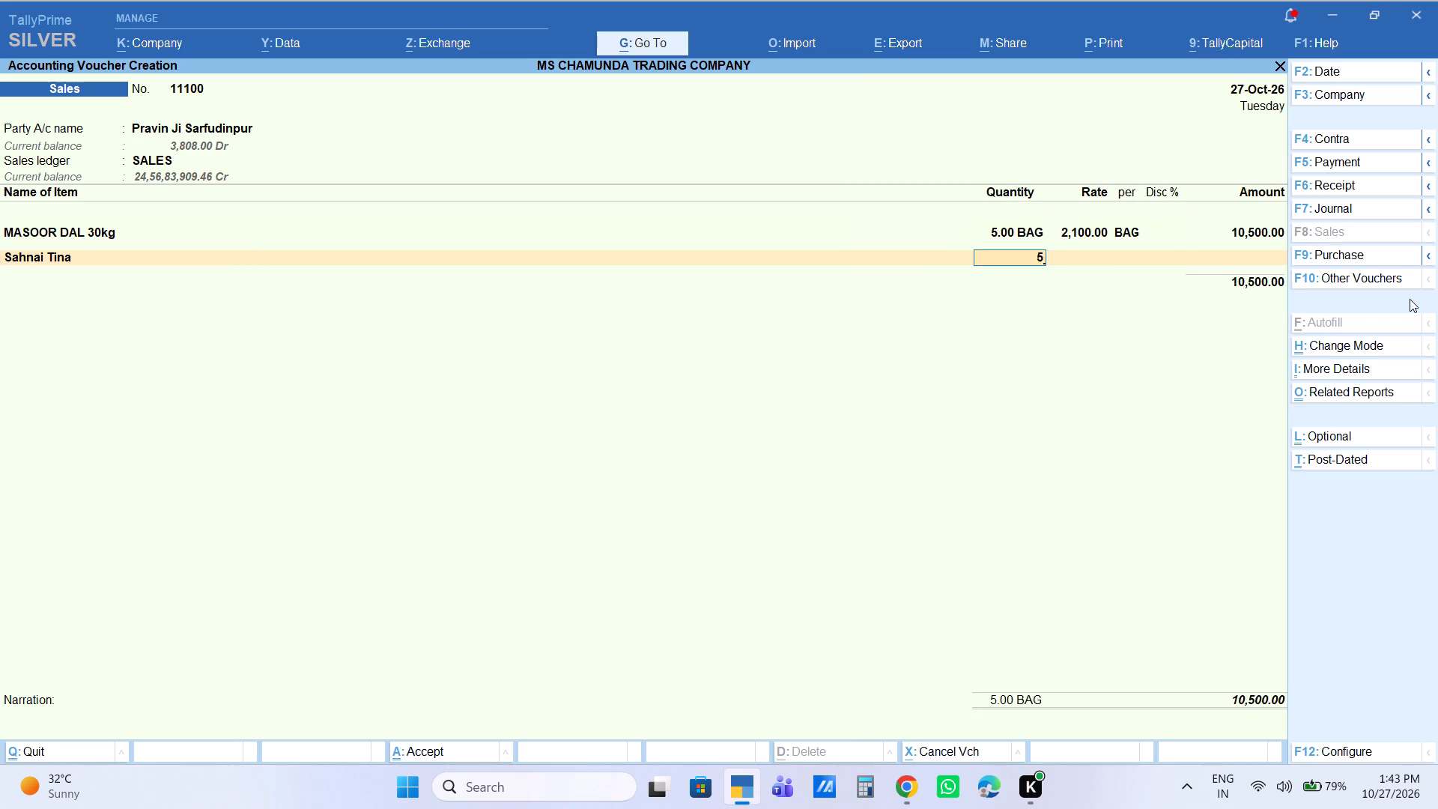
{"action": "key", "text": "Return"}
{"action": "key", "text": "Return"}
{"action": "key", "text": "Return"}
{"action": "key", "text": "Return"}
{"action": "key", "text": "Return"}
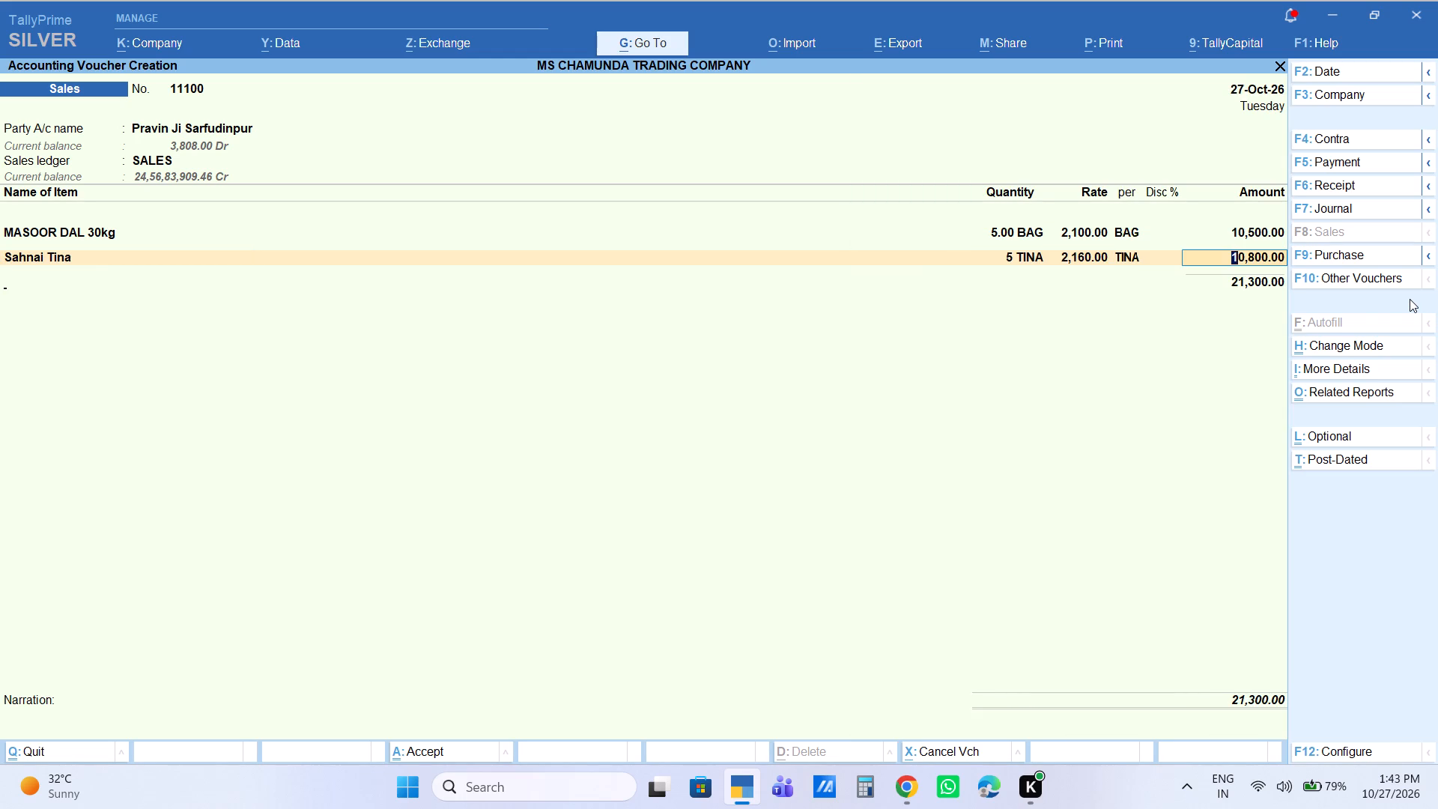
{"action": "key", "text": "Return"}
{"action": "key", "text": "BackSpace"}
{"action": "key", "text": "Return"}
Add the item CHANA 30KG with a quantity of 1 BAG at the 2,400.00 rate.
{"action": "type", "text": "CHANA"}
{"action": "key", "text": "space"}
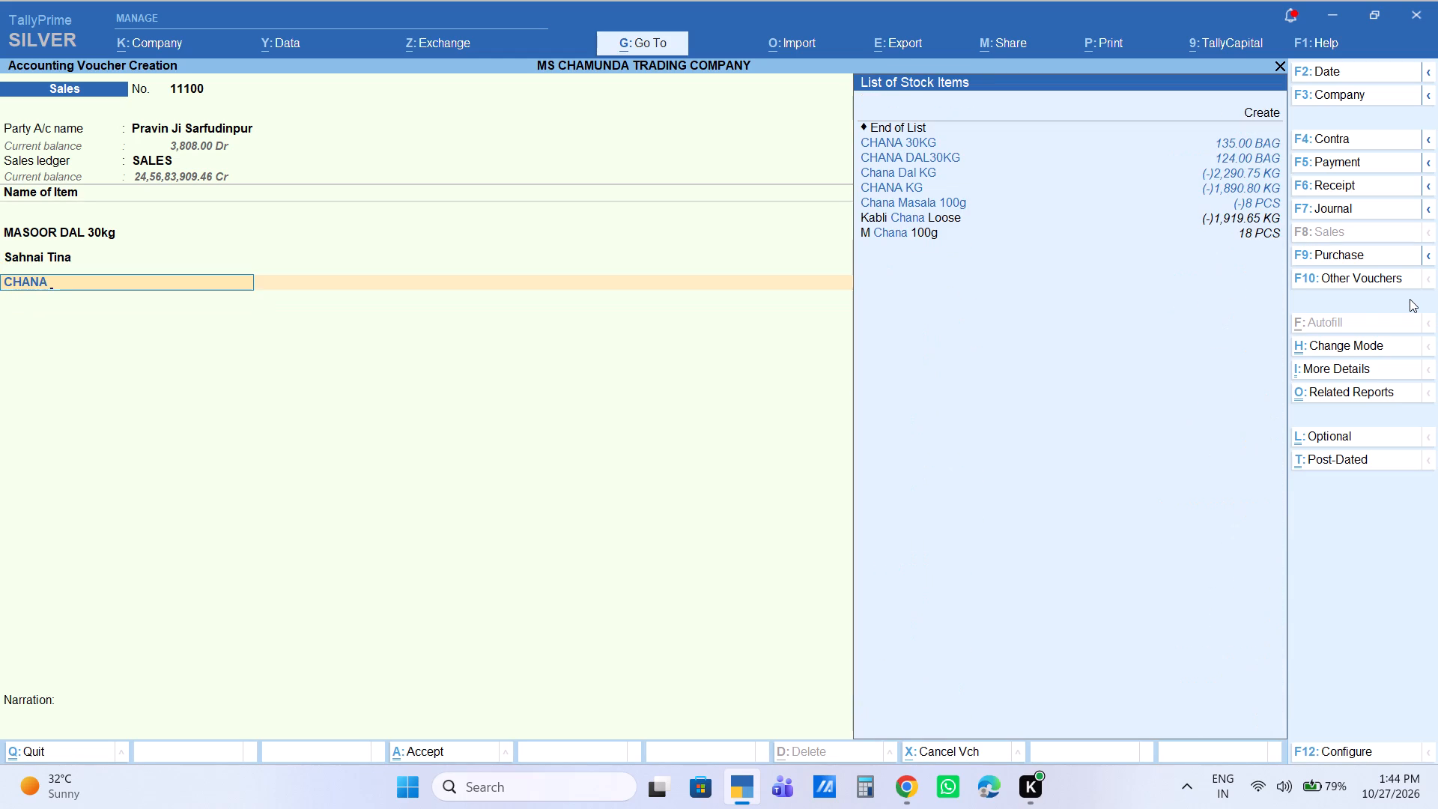
{"action": "key", "text": "Down"}
{"action": "key", "text": "Return"}
{"action": "key", "text": "1"}
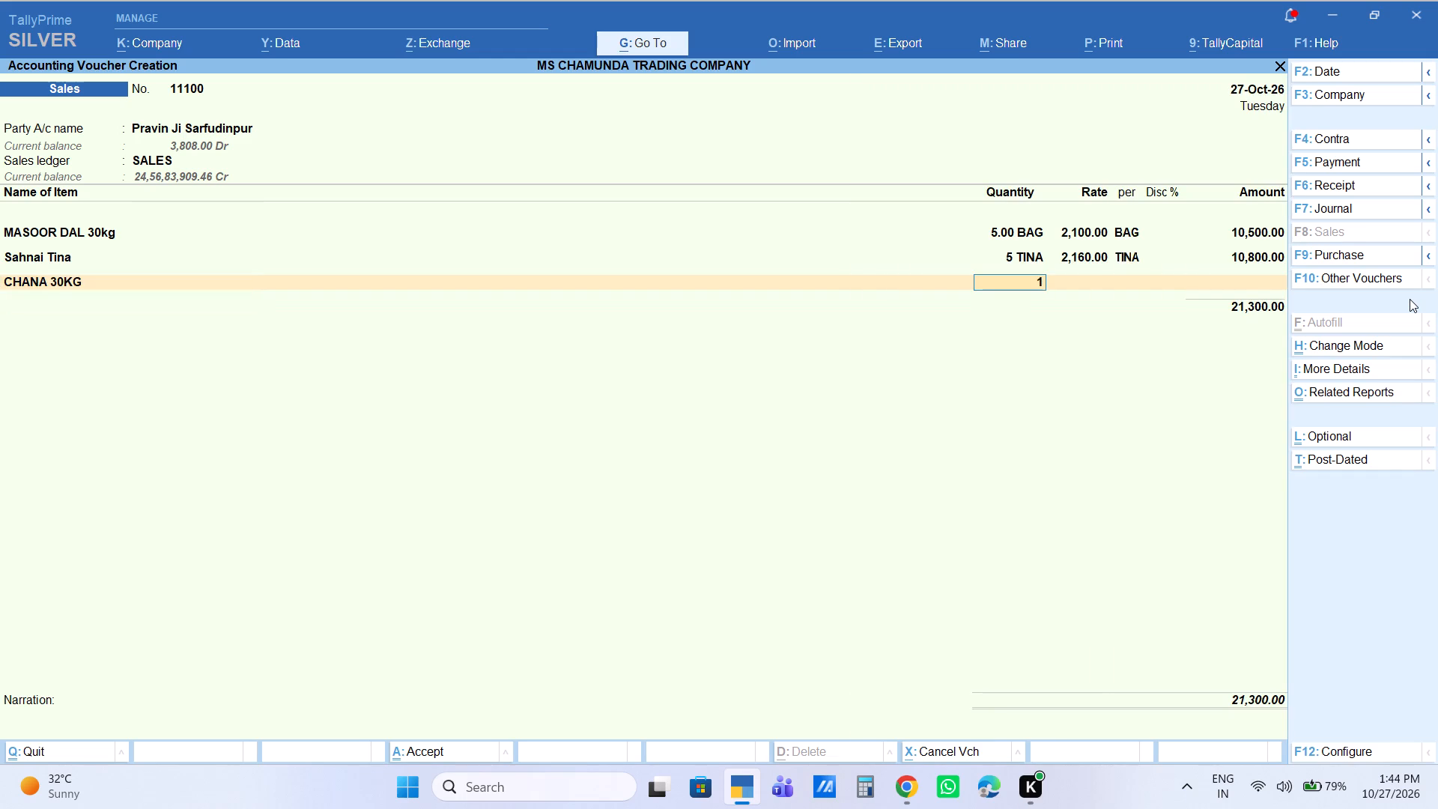
{"action": "key", "text": "Return"}
{"action": "key", "text": "Return"}
{"action": "key", "text": "Return"}
{"action": "key", "text": "Return"}
{"action": "key", "text": "Return"}
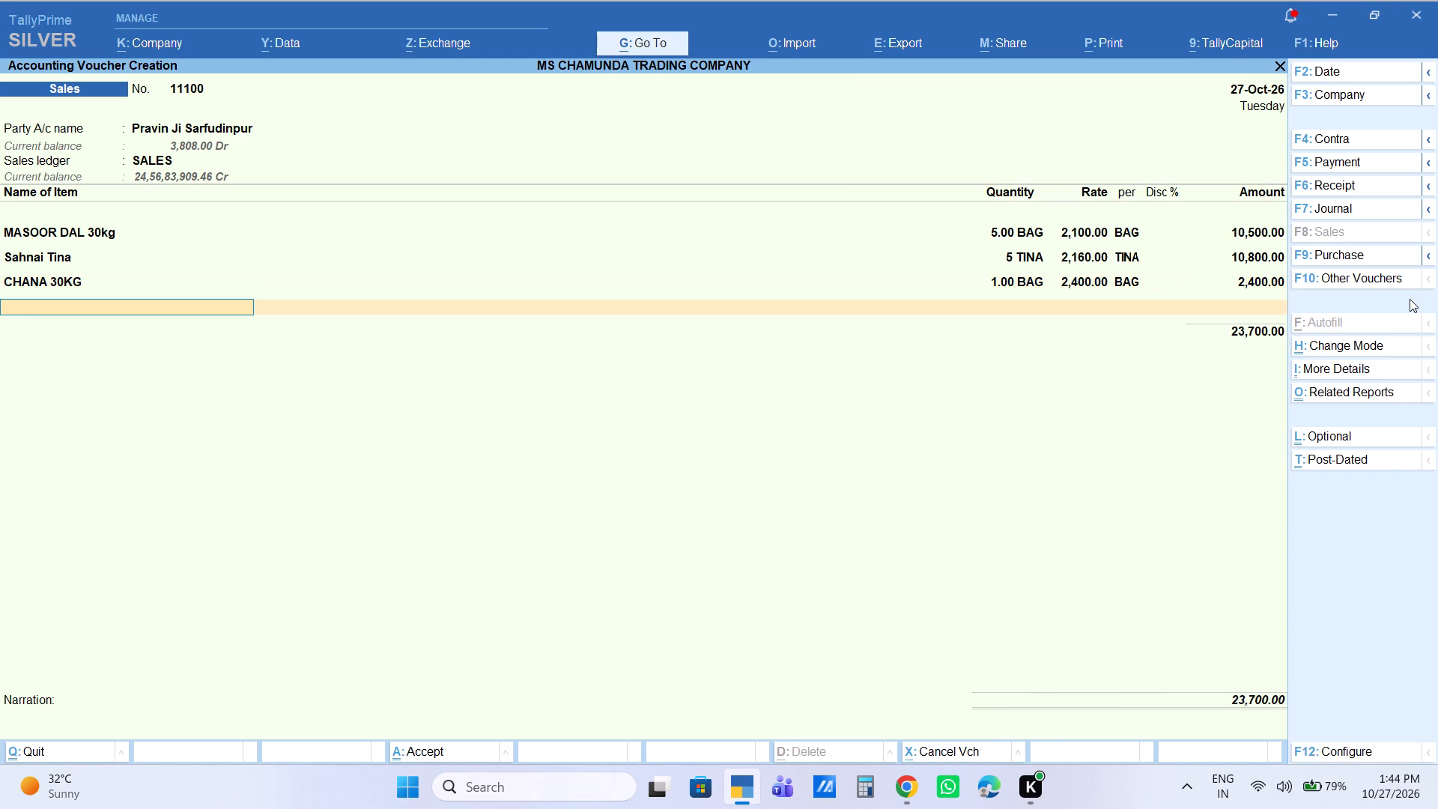
Add the item Nepali 1L with a quantity of 2 peti and an amount of 2100.
{"action": "type", "text": "NEPALI"}
{"action": "key", "text": "Down"}
{"action": "key", "text": "Return"}
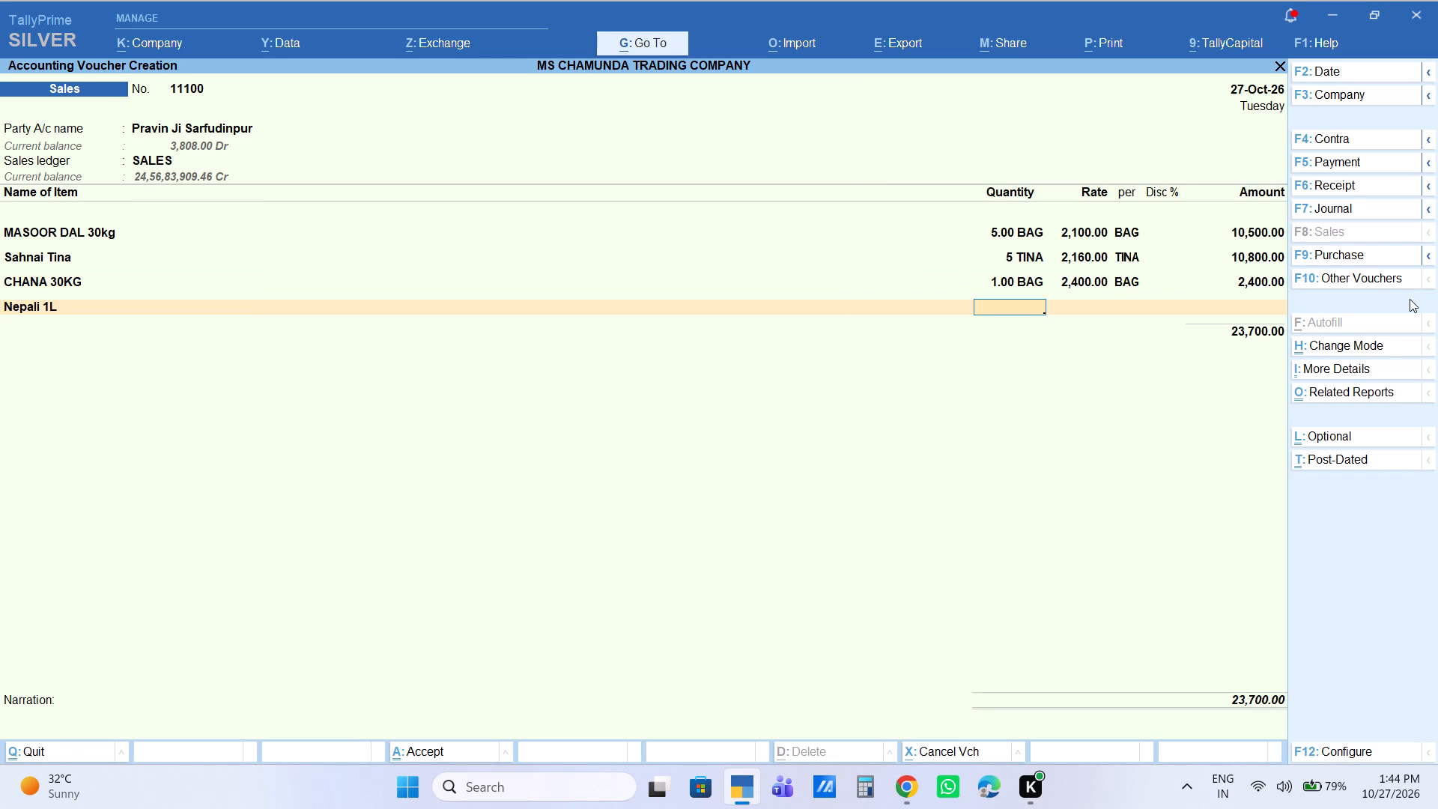
{"action": "key", "text": "2"}
{"action": "key", "text": "Return"}
{"action": "key", "text": "Return"}
{"action": "key", "text": "Return"}
{"action": "key", "text": "Return"}
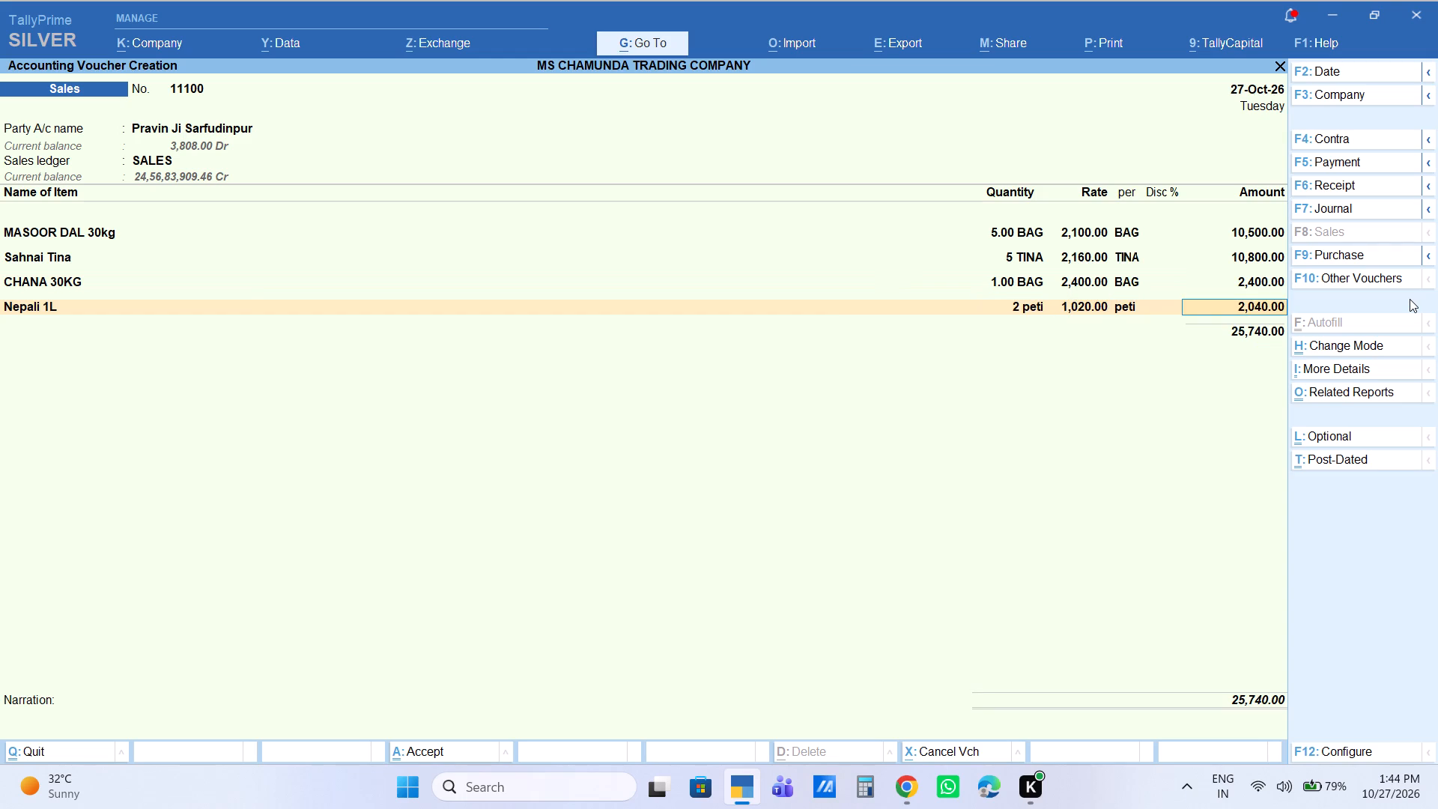
{"action": "type", "text": "2100"}
{"action": "key", "text": "Return"}
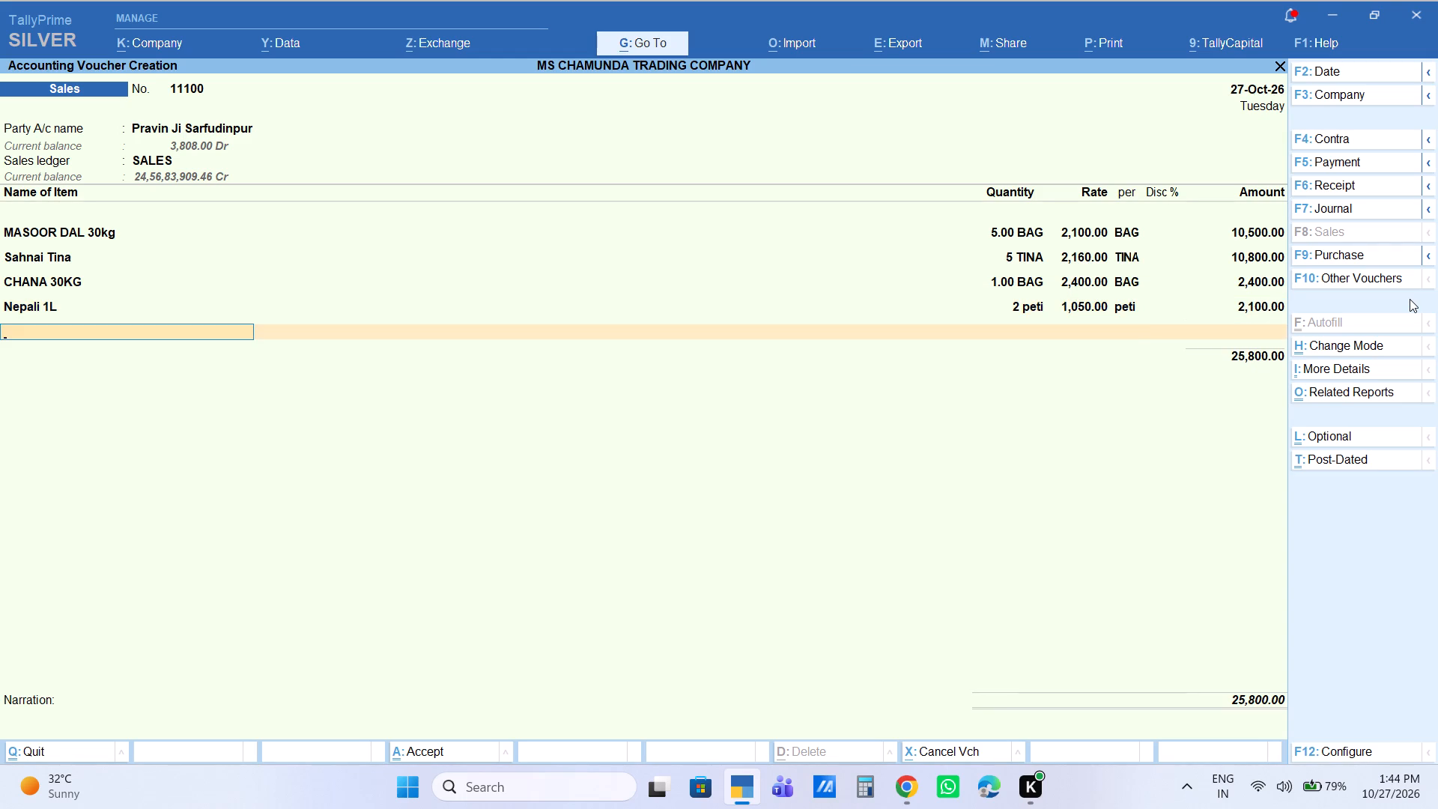
Add the item HATHI 1L with a quantity of 2 peti and an amount of 6144.
{"action": "type", "text": "HATHI1"}
{"action": "key", "text": "Return"}
{"action": "key", "text": "2"}
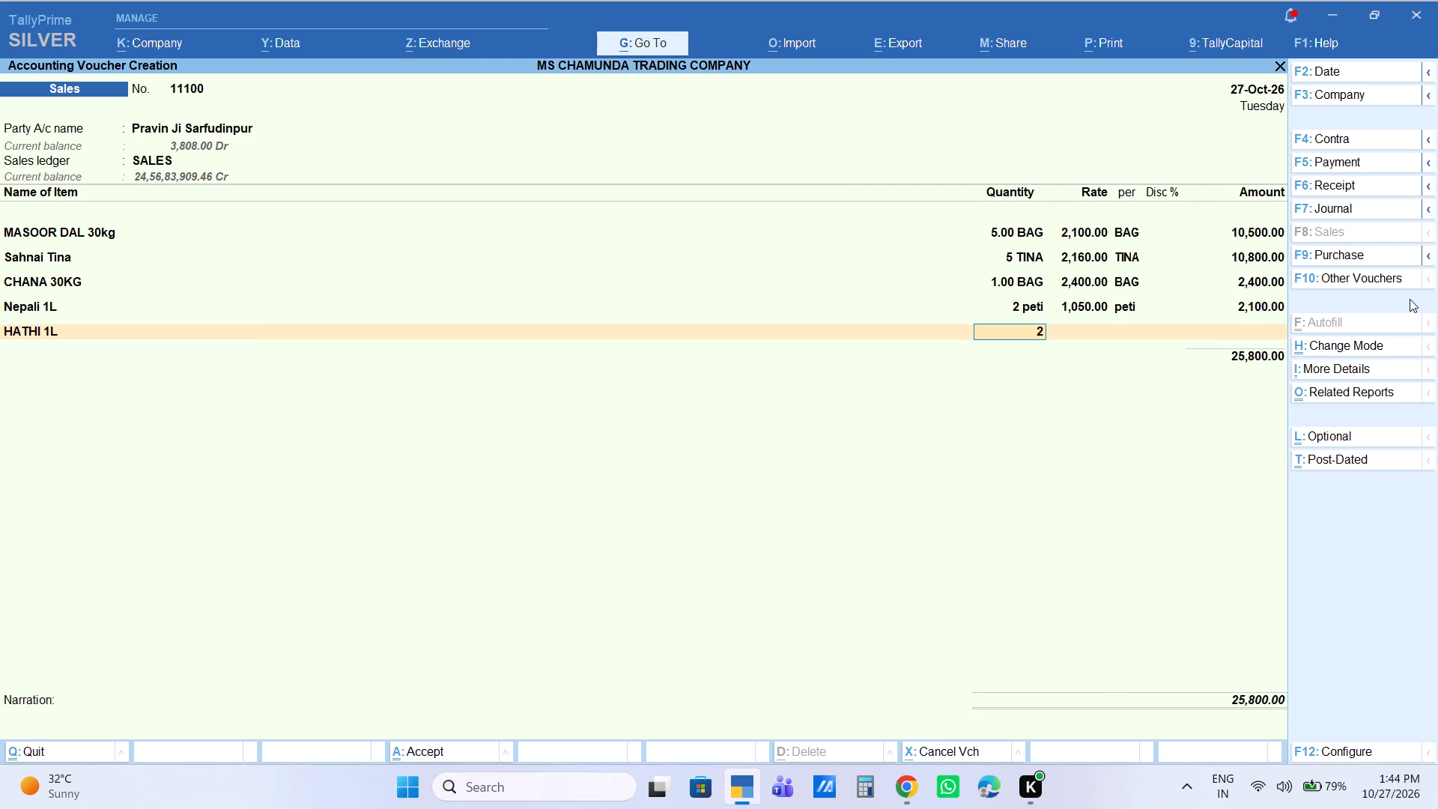
{"action": "key", "text": "Return"}
{"action": "key", "text": "Return"}
{"action": "key", "text": "Return"}
{"action": "key", "text": "Return"}
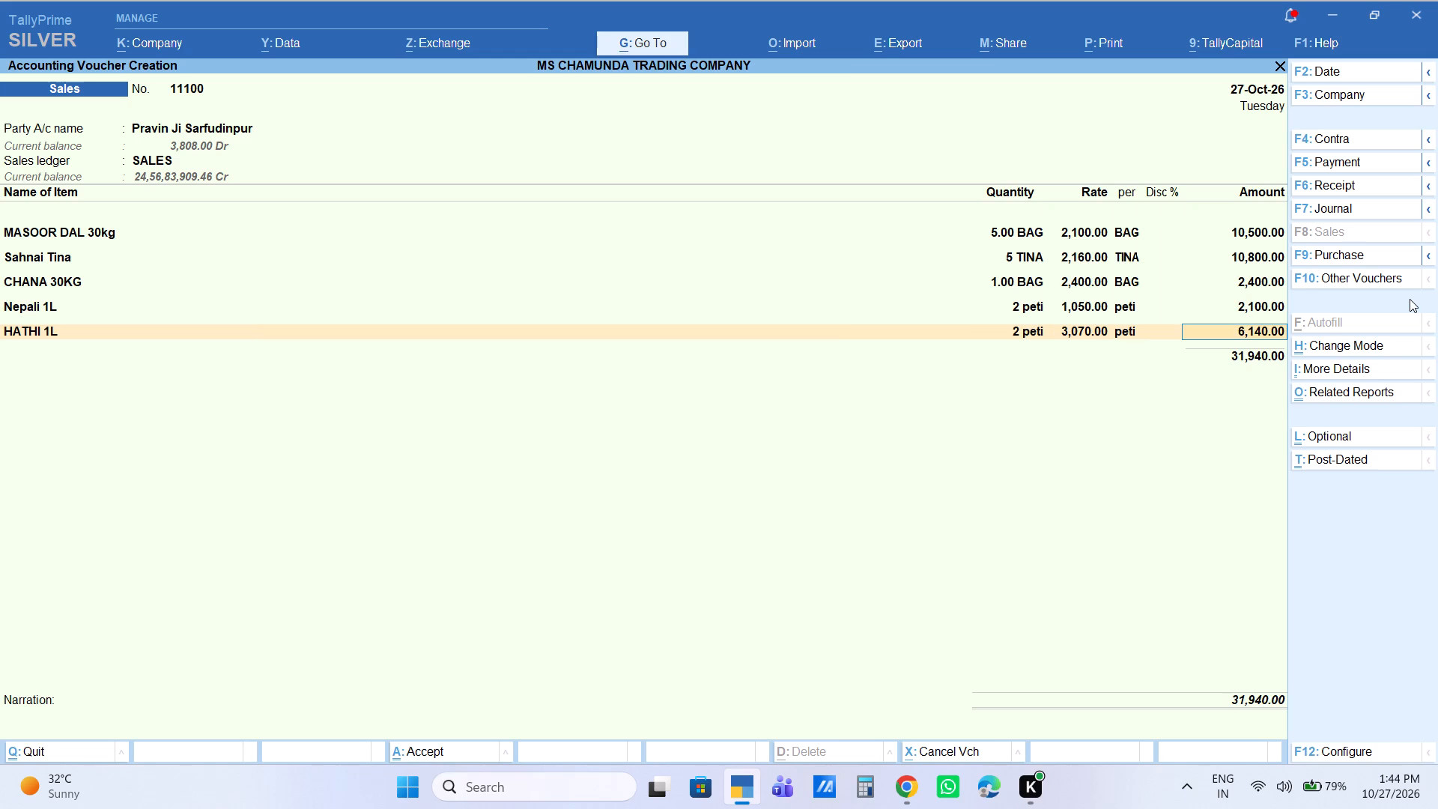
{"action": "type", "text": "6144"}
{"action": "key", "text": "Return"}
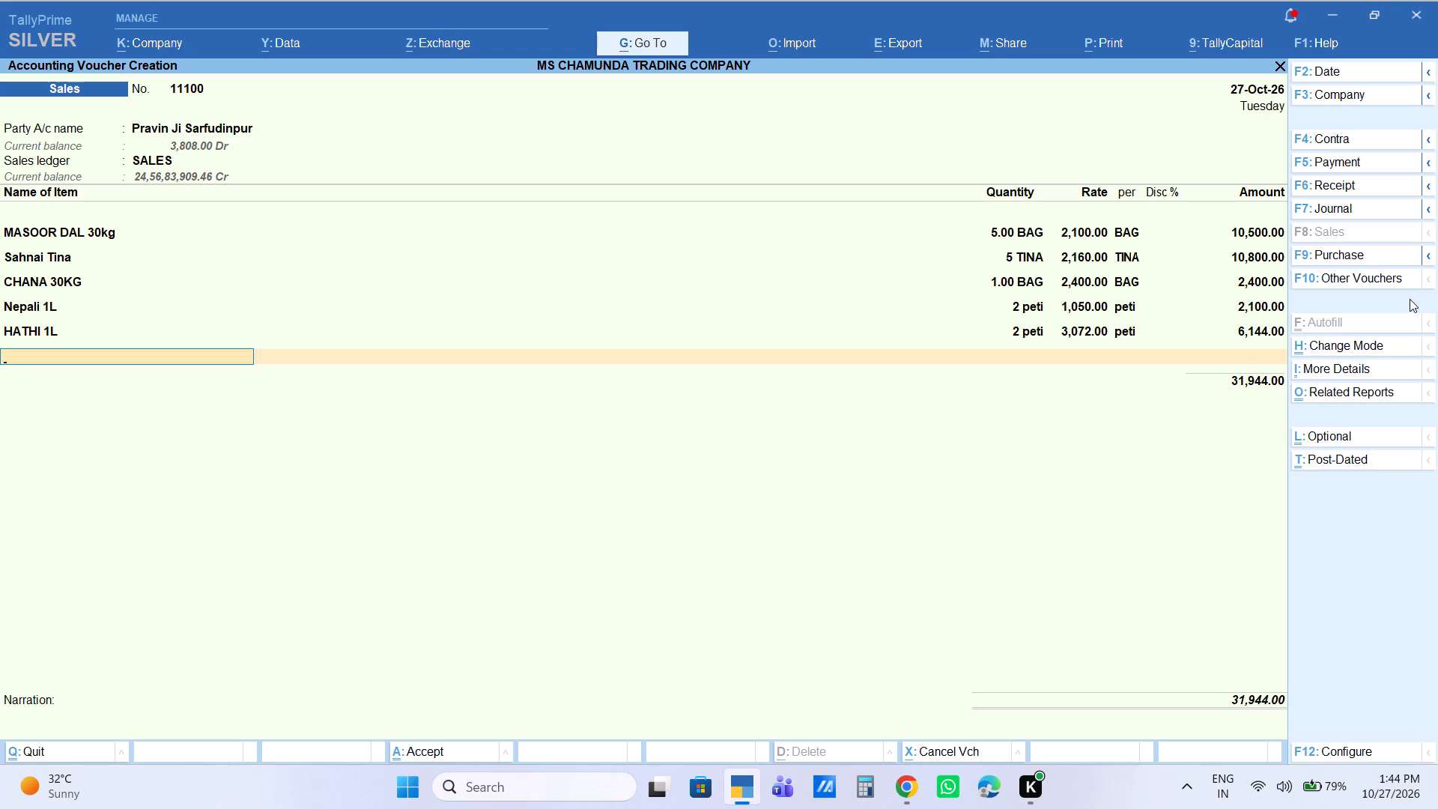
Add the item Badam Gulli 250g with a quantity of 2 KG at the 850.00 rate.
{"action": "type", "text": "BADA"}
{"action": "key", "text": "Down"}
{"action": "key", "text": "Down"}
{"action": "key", "text": "Down"}
{"action": "key", "text": "Down"}
{"action": "key", "text": "Up"}
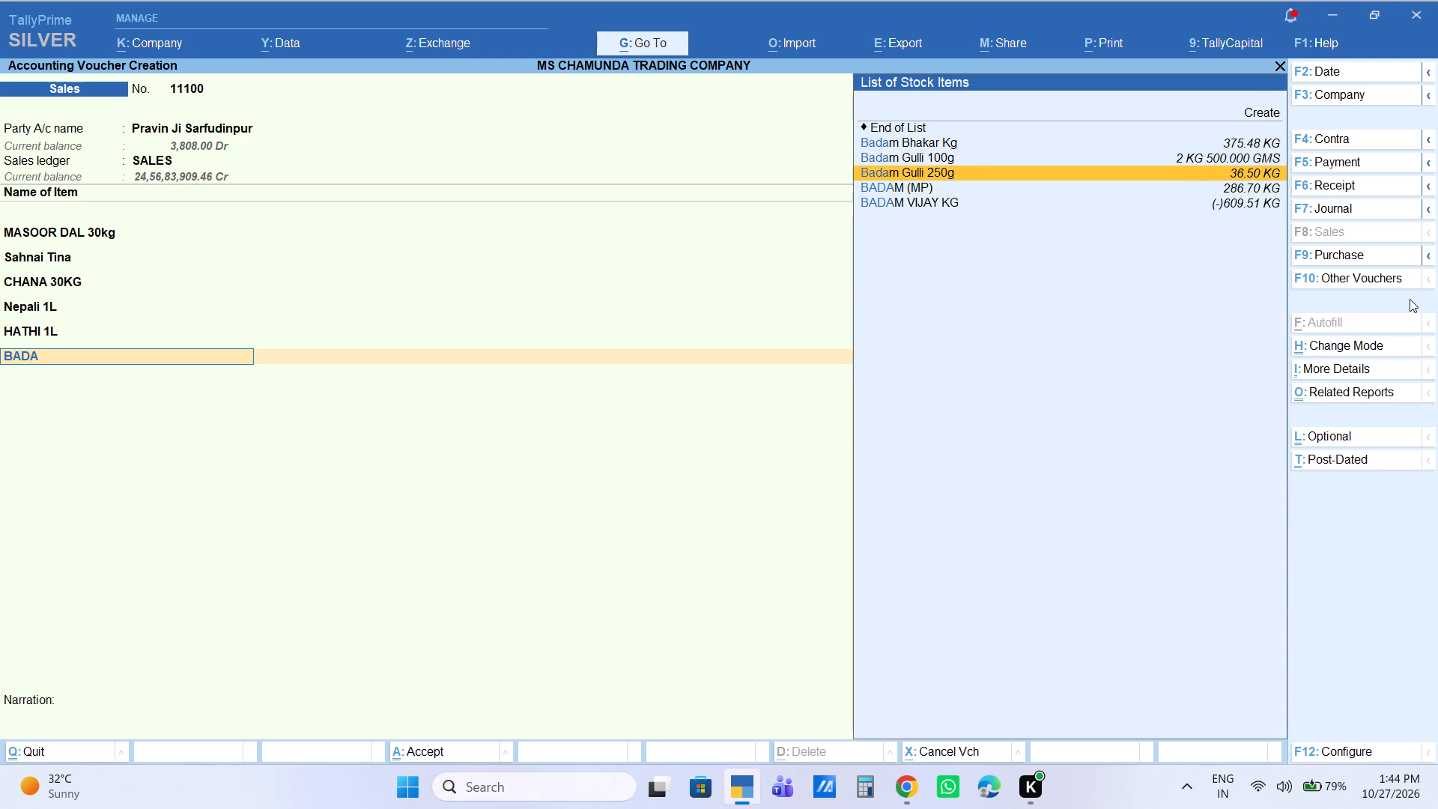
{"action": "key", "text": "Return"}
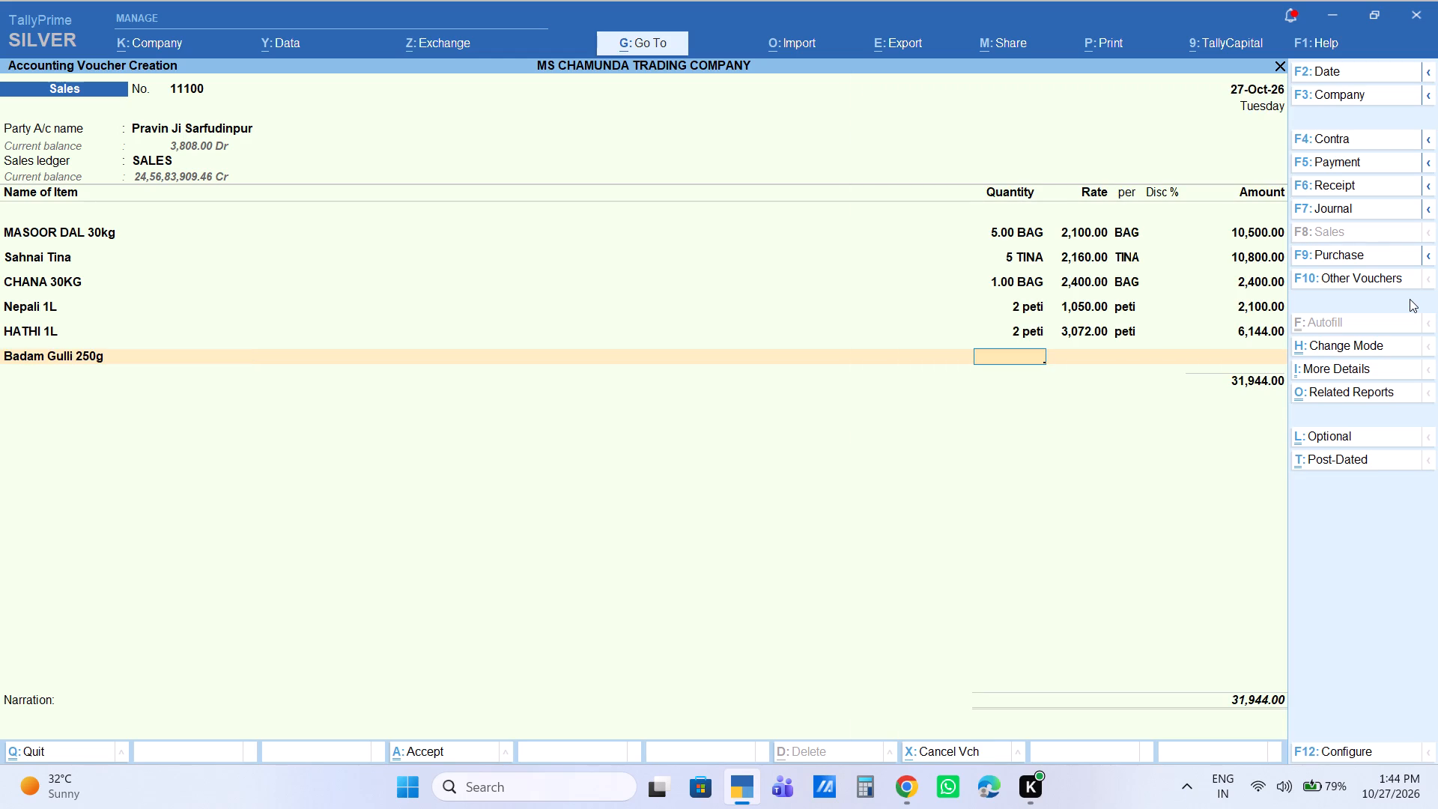
{"action": "key", "text": "2"}
{"action": "key", "text": "Return"}
{"action": "key", "text": "Return"}
{"action": "key", "text": "Return"}
{"action": "key", "text": "Return"}
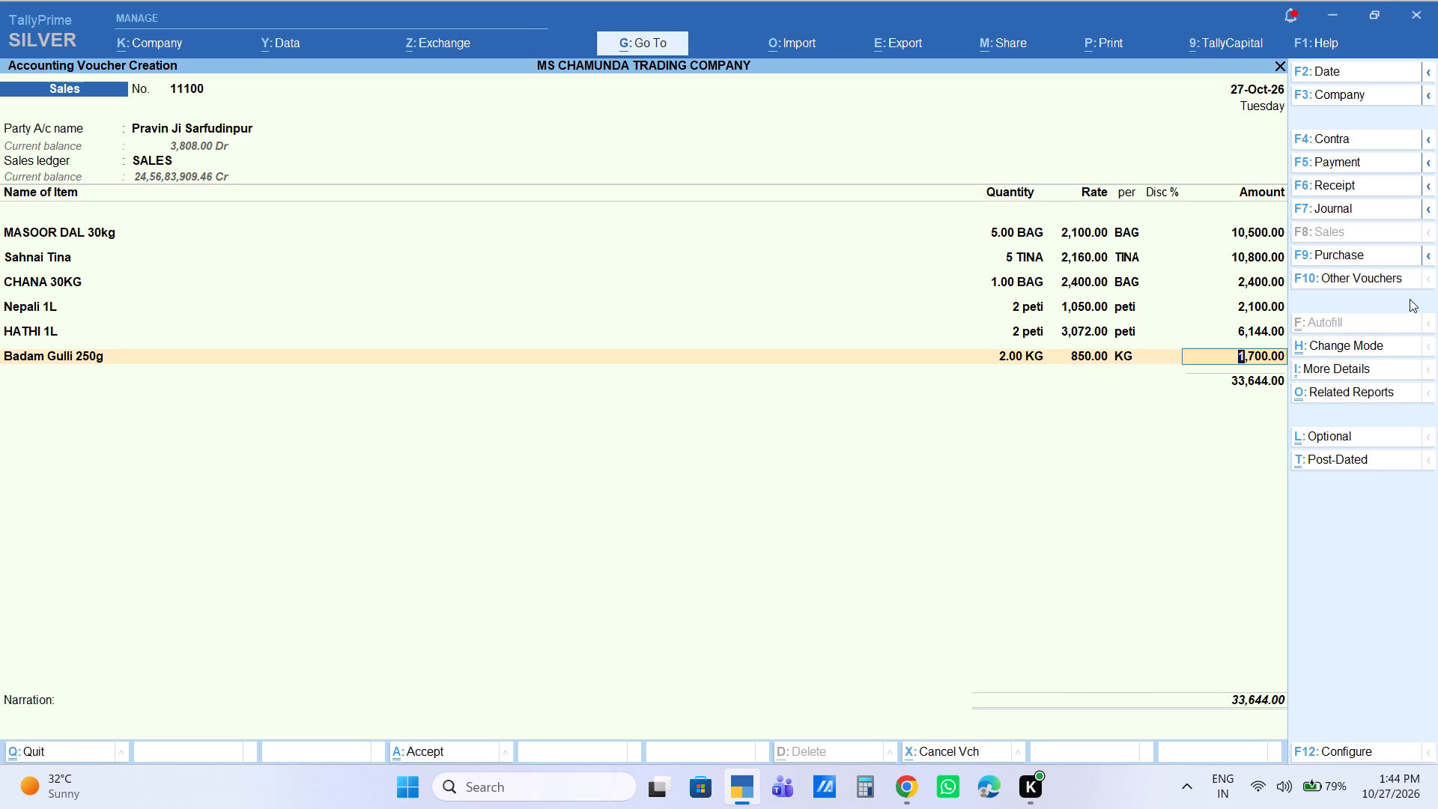
{"action": "key", "text": "Return"}
Add the item Parul Rahar30kg with a quantity of 1 BAG and an amount of 3150.
{"action": "type", "text": "PARU"}
{"action": "key", "text": "Return"}
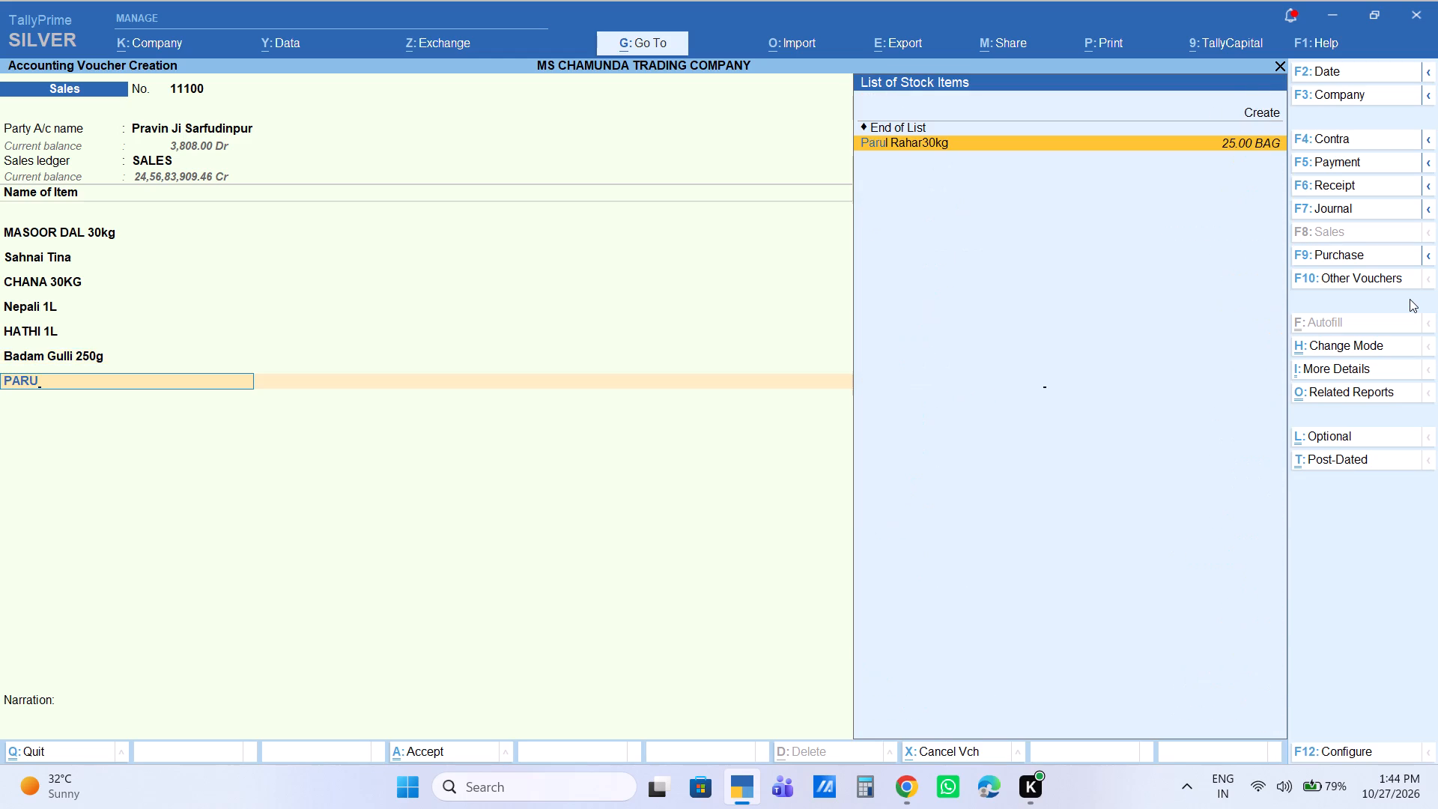
{"action": "key", "text": "1"}
{"action": "key", "text": "Return"}
{"action": "key", "text": "Return"}
{"action": "key", "text": "Return"}
{"action": "key", "text": "Return"}
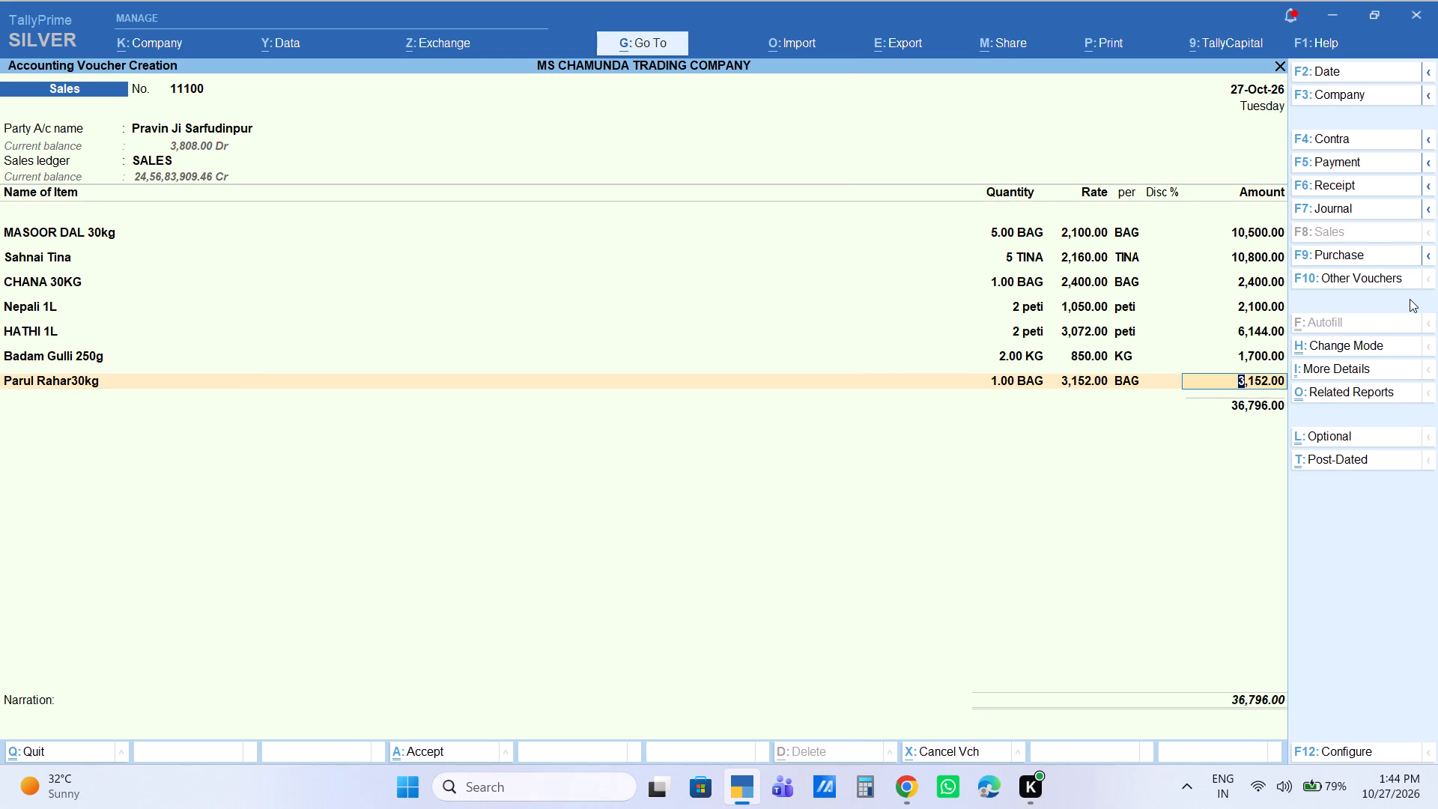
{"action": "type", "text": "3150"}
{"action": "key", "text": "Return"}
{"action": "key", "text": "Return"}
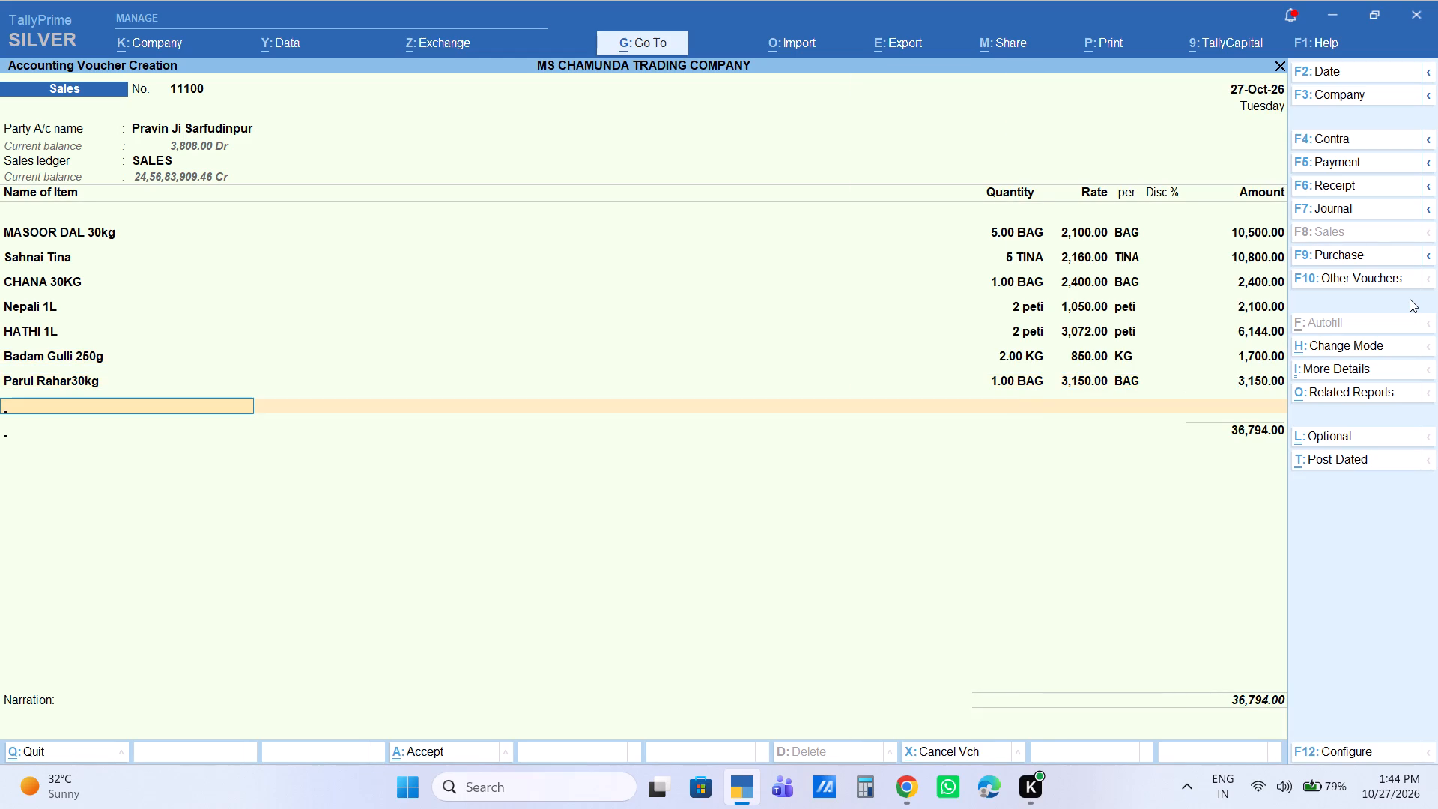
End the item list and add a Labour Charge of 32 to the sales voucher.
{"action": "type", "text": "LA"}
{"action": "key", "text": "Delete"}
{"action": "key", "text": "Return"}
{"action": "key", "text": "Return"}
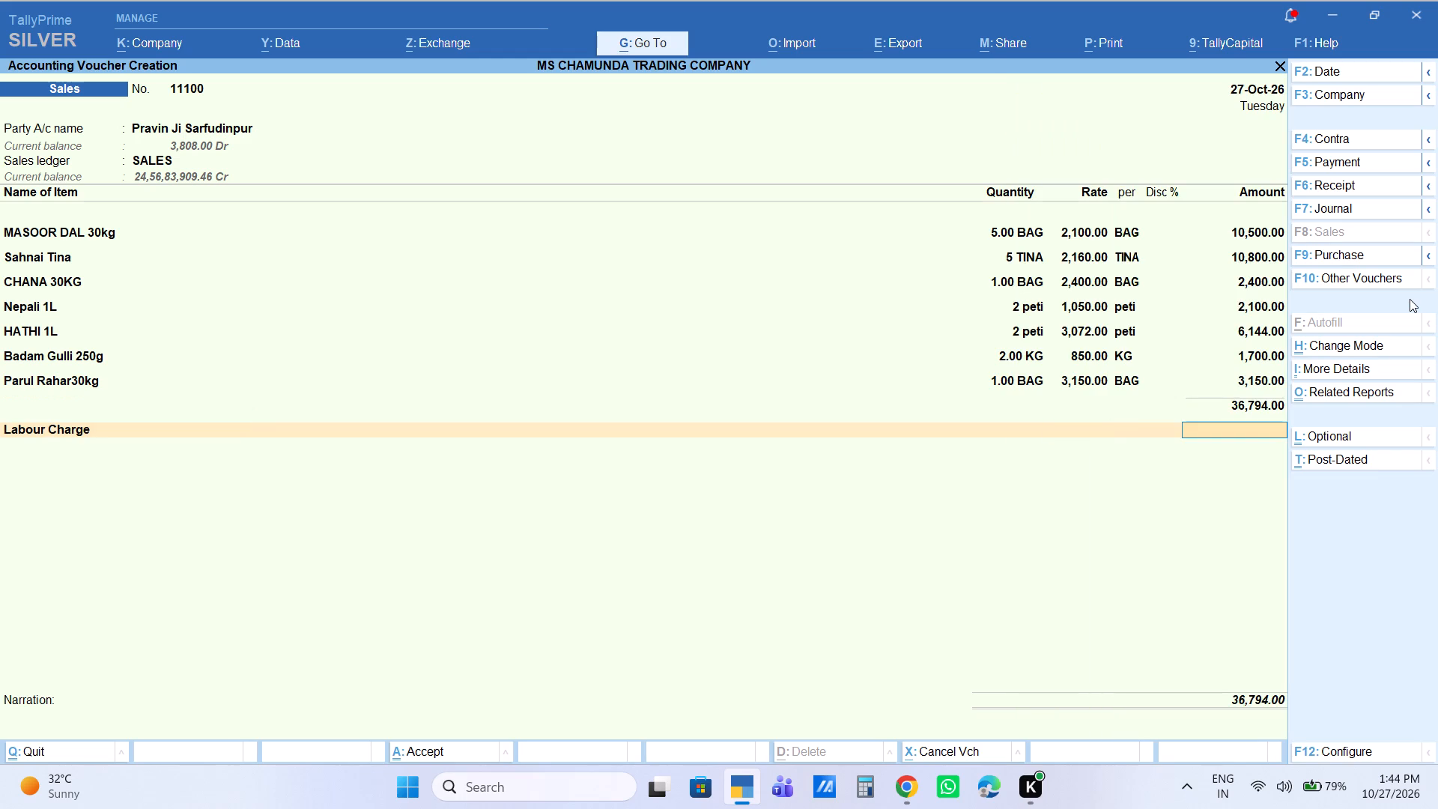
{"action": "type", "text": "32"}
{"action": "key", "text": "Return"}
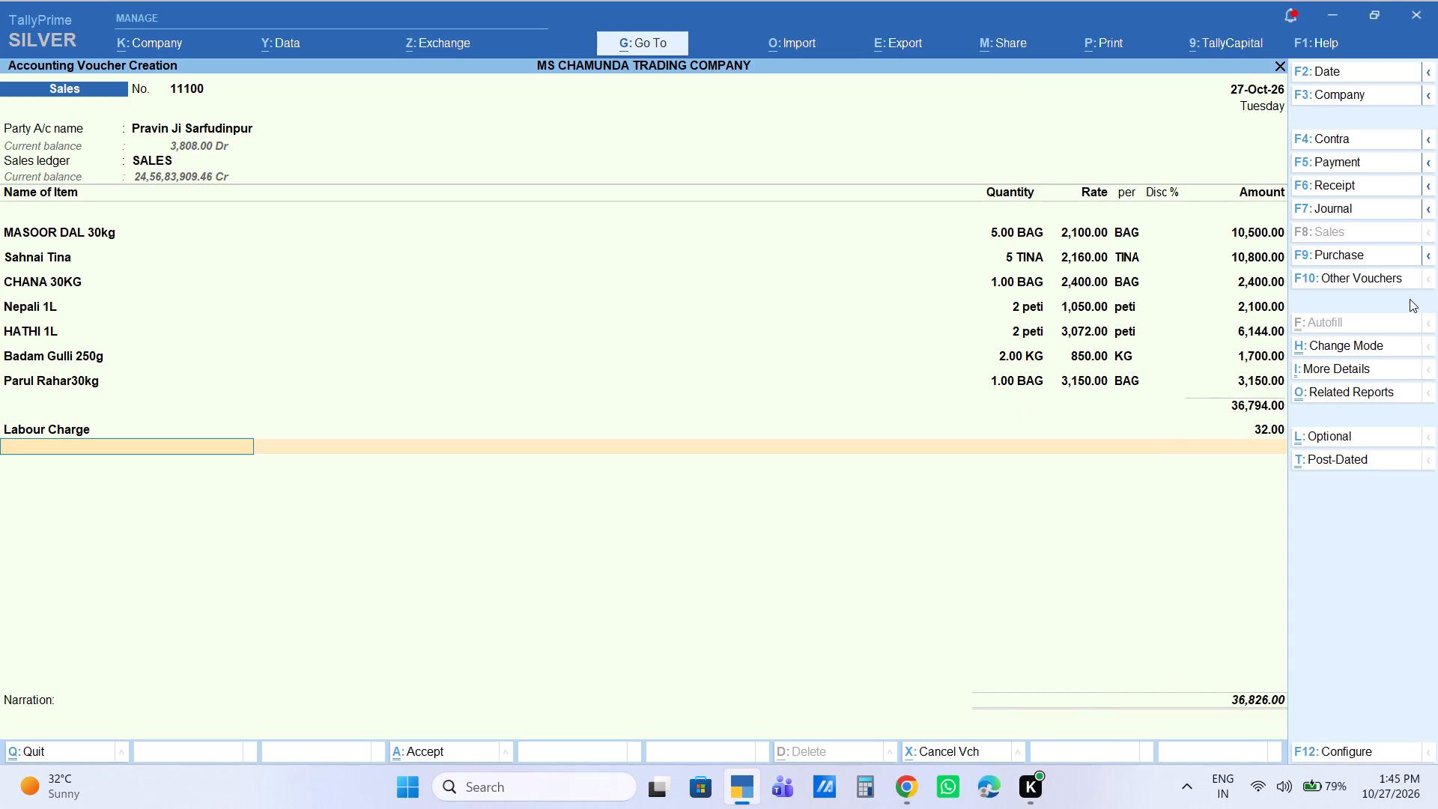
Complete the remaining voucher and bill details with their defaults and save sales voucher 11100.
{"action": "key", "text": "Return"}
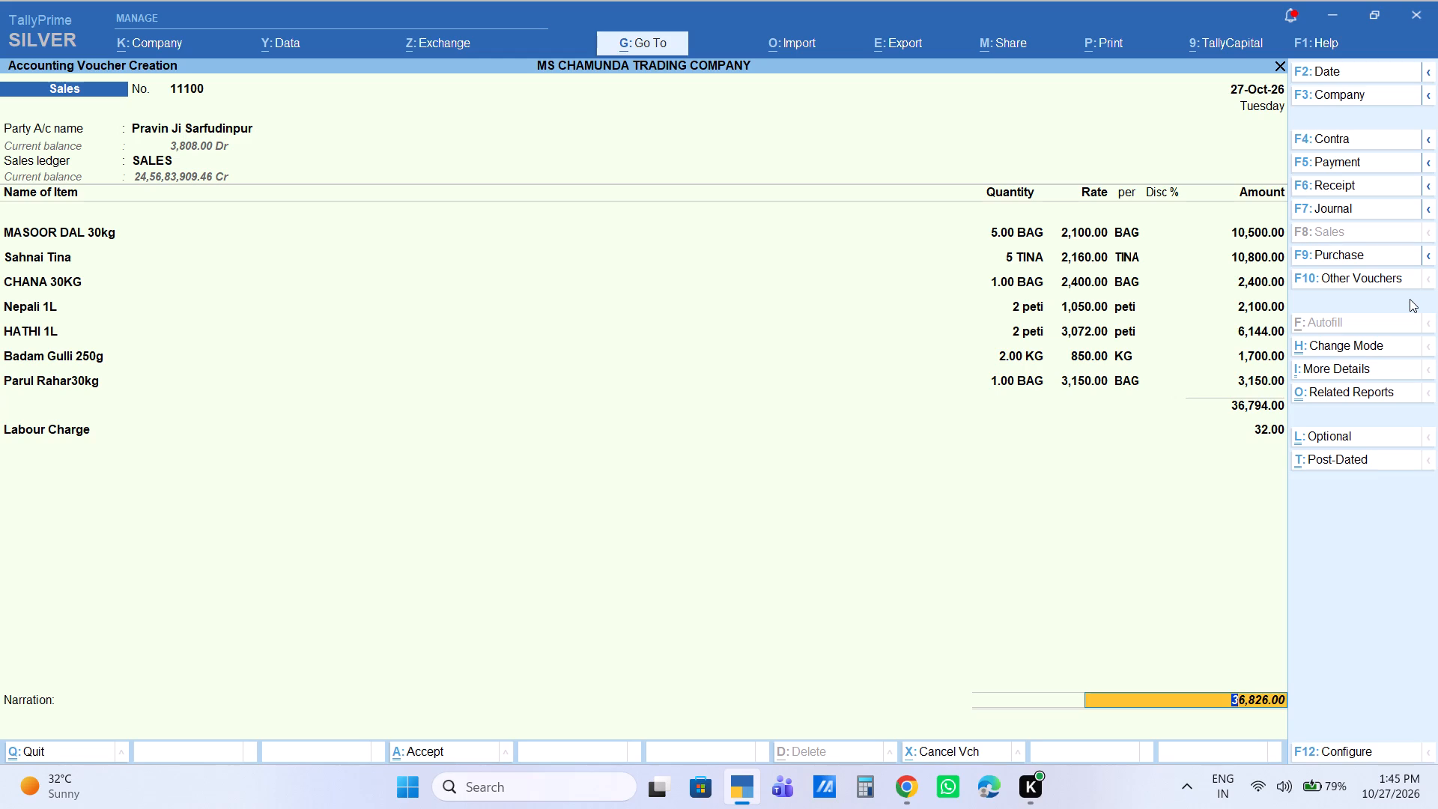
{"action": "key", "text": "Return"}
{"action": "key", "text": "Return"}
{"action": "key", "text": "Return"}
{"action": "key", "text": "Return"}
{"action": "key", "text": "Return"}
{"action": "key", "text": "Return"}
{"action": "key", "text": "Return"}
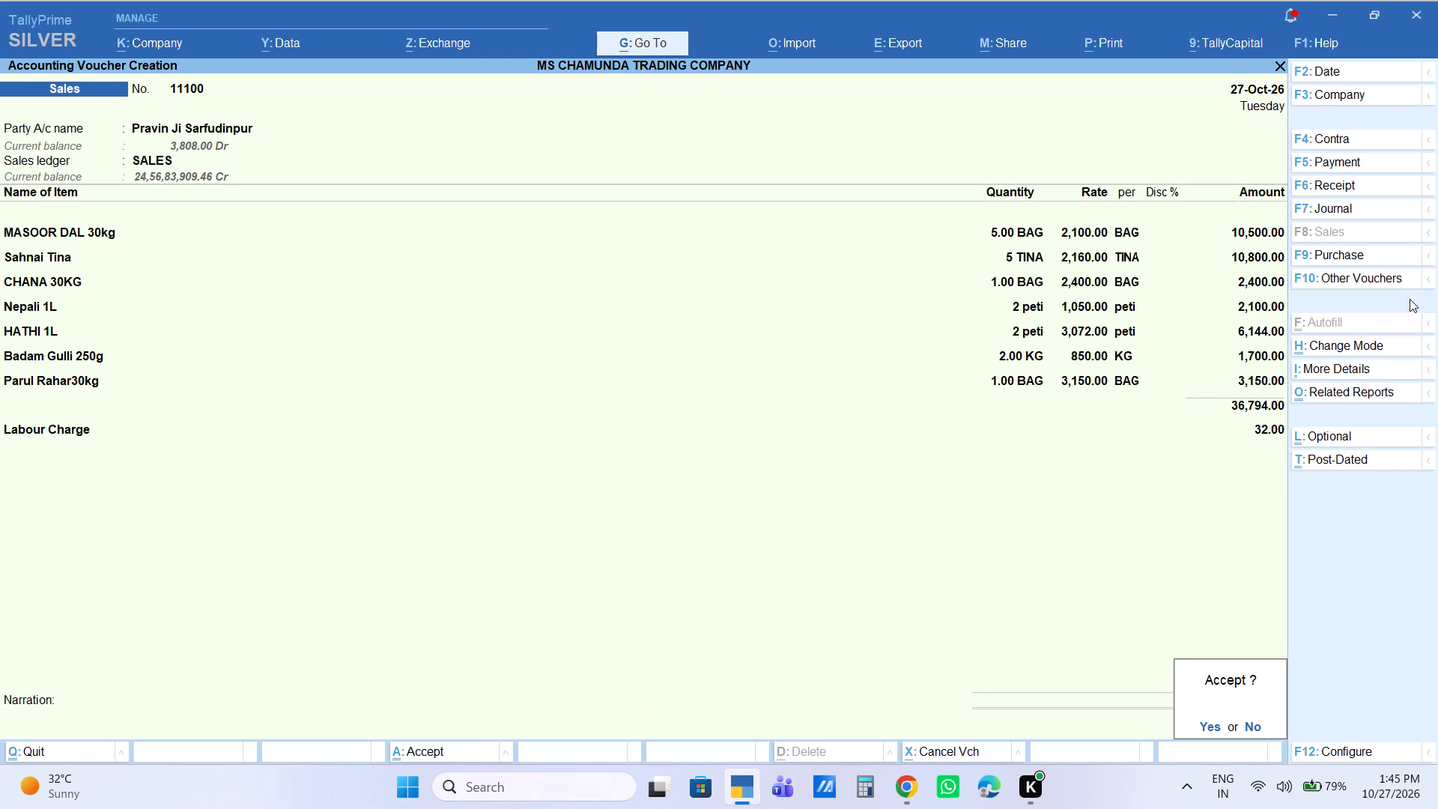
{"action": "key", "text": "Return"}
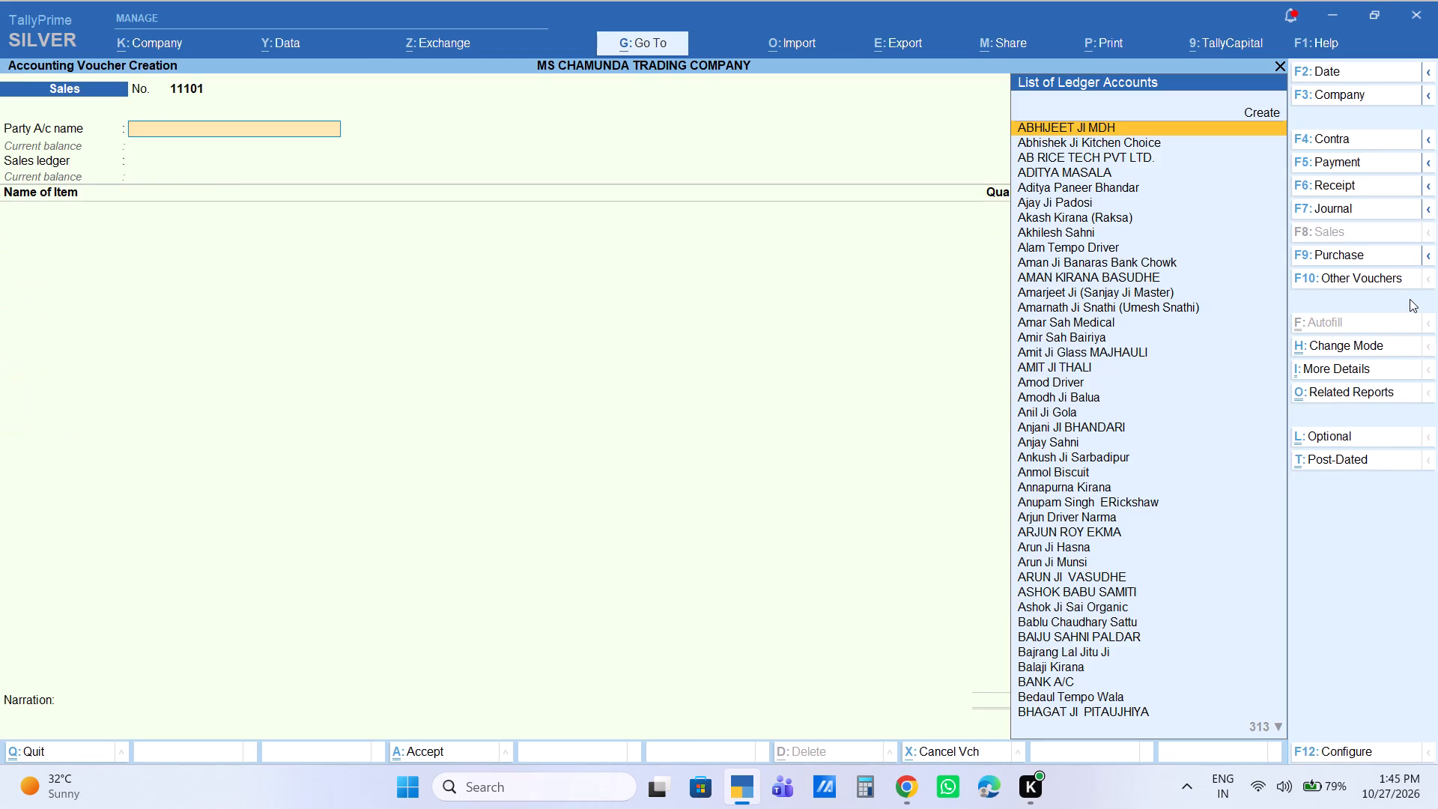
Start a receipt voucher with Cash as the account and the customer of sales voucher 11100 in the particulars.
{"action": "key", "text": "F6"}
{"action": "type", "text": "CAS"}
{"action": "key", "text": "Return"}
{"action": "type", "text": "PRAVI"}
{"action": "key", "text": "Return"}
{"action": "key", "text": "Return"}
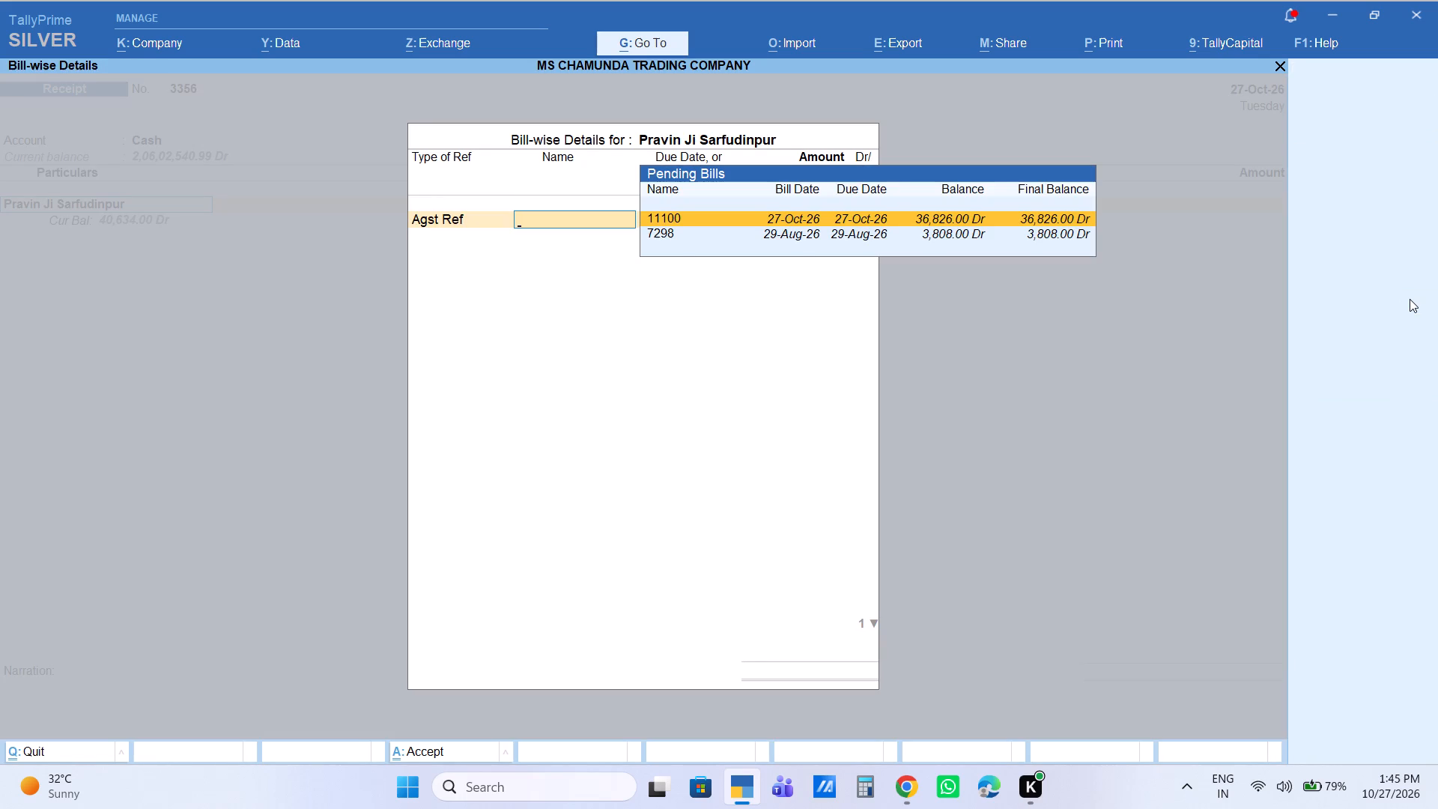
Allocate a receipt of 30000 against the customer's bill 11100 and save the receipt voucher.
{"action": "key", "text": "Return"}
{"action": "type", "text": "3000"}
{"action": "key", "text": "0"}
{"action": "key", "text": "Return"}
{"action": "key", "text": "Return"}
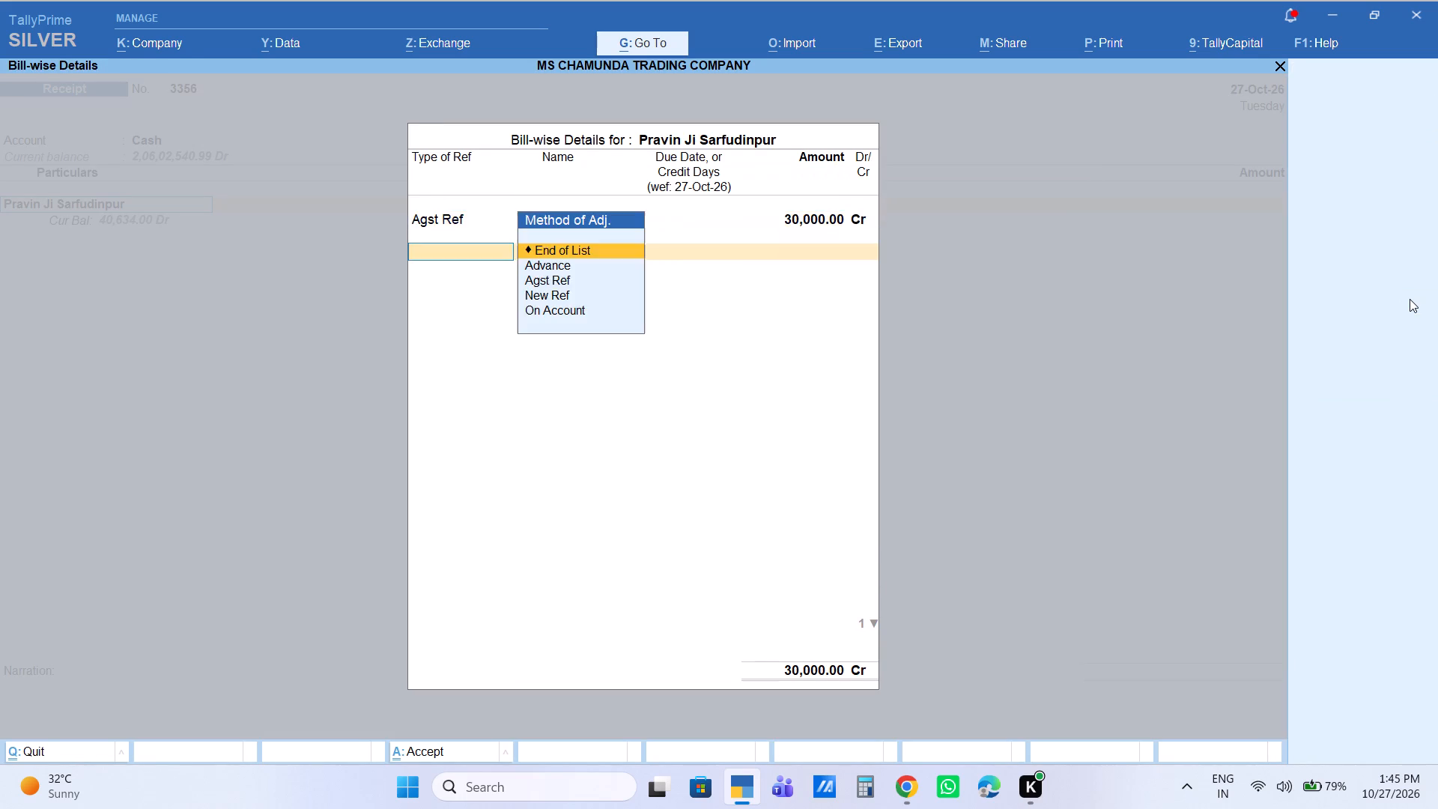
{"action": "key", "text": "Return"}
{"action": "key", "text": "Return"}
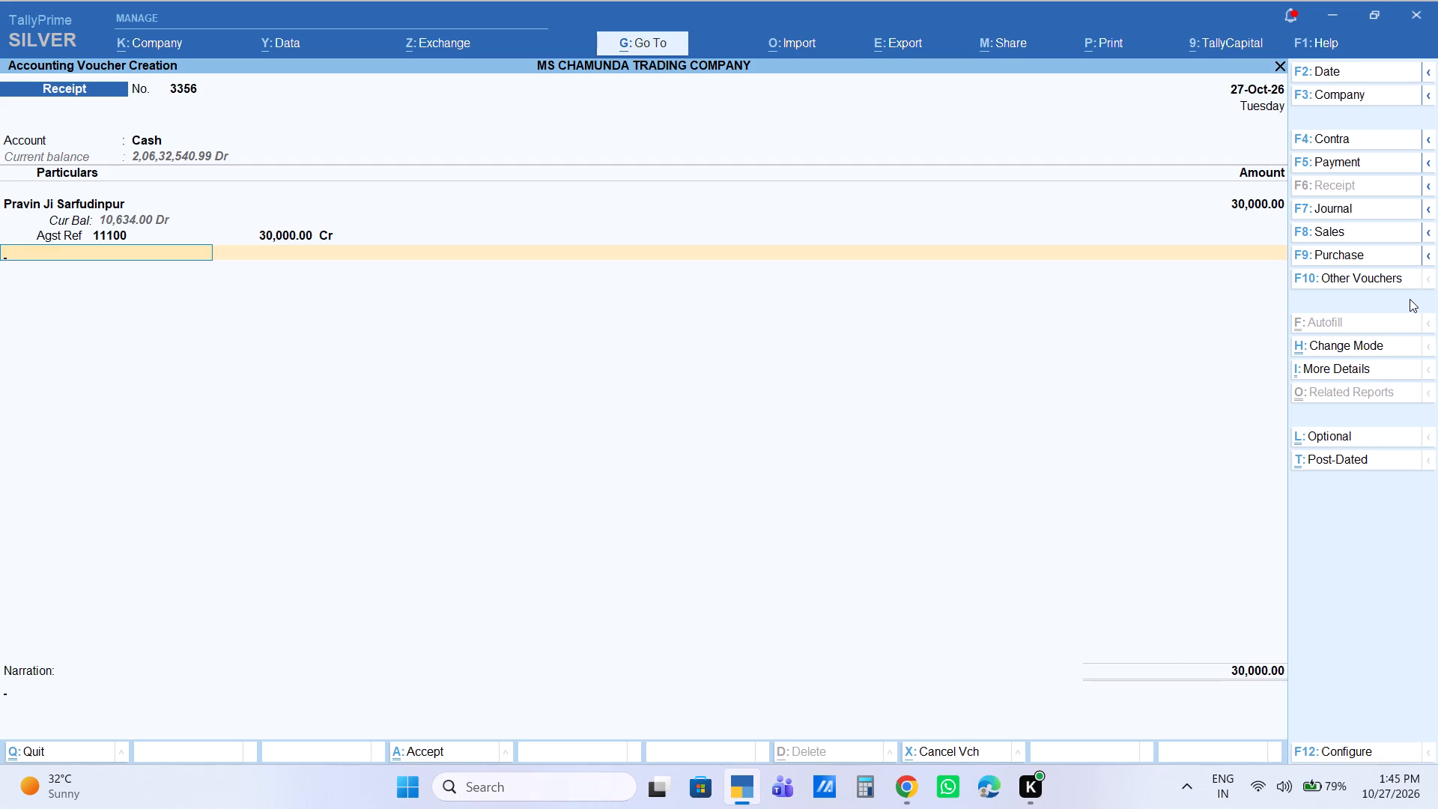
{"action": "key", "text": "Return"}
{"action": "key", "text": "Return"}
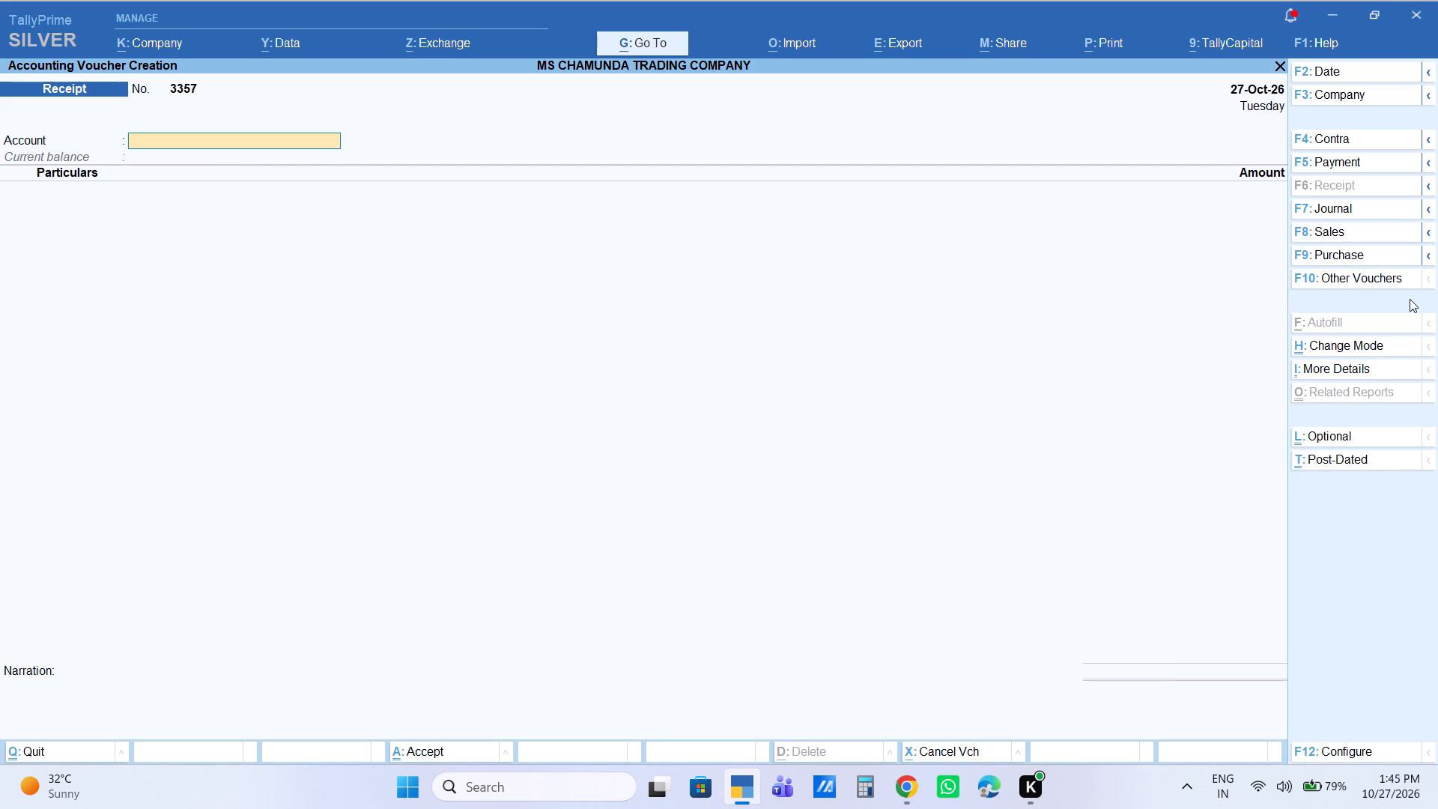
Start a new sales voucher with Cash as the party account and SALES as the sales ledger.
{"action": "key", "text": "F8"}
{"action": "type", "text": "CAS"}
{"action": "key", "text": "Return"}
{"action": "key", "text": "Return"}
{"action": "key", "text": "Return"}
{"action": "key", "text": "Return"}
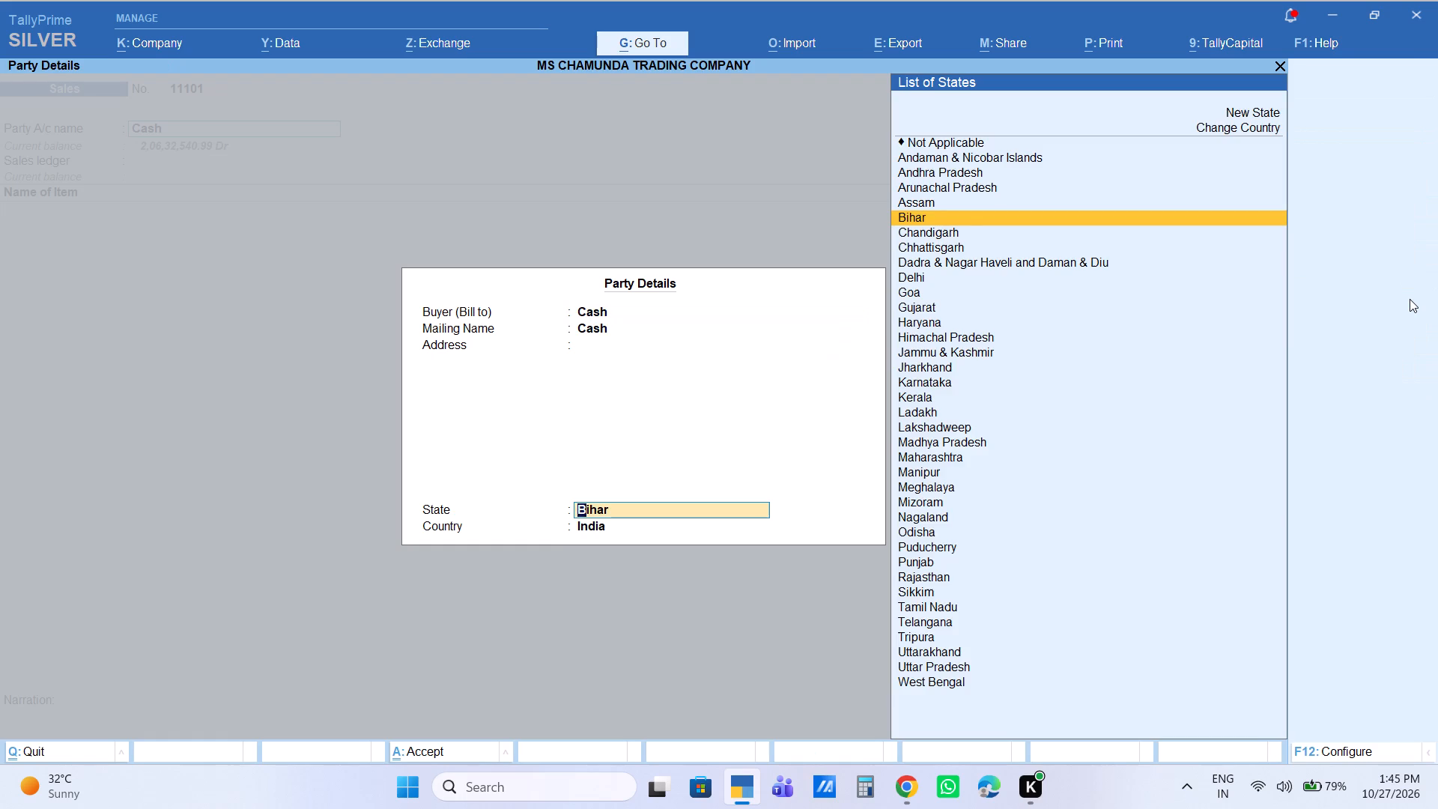
{"action": "key", "text": "Return"}
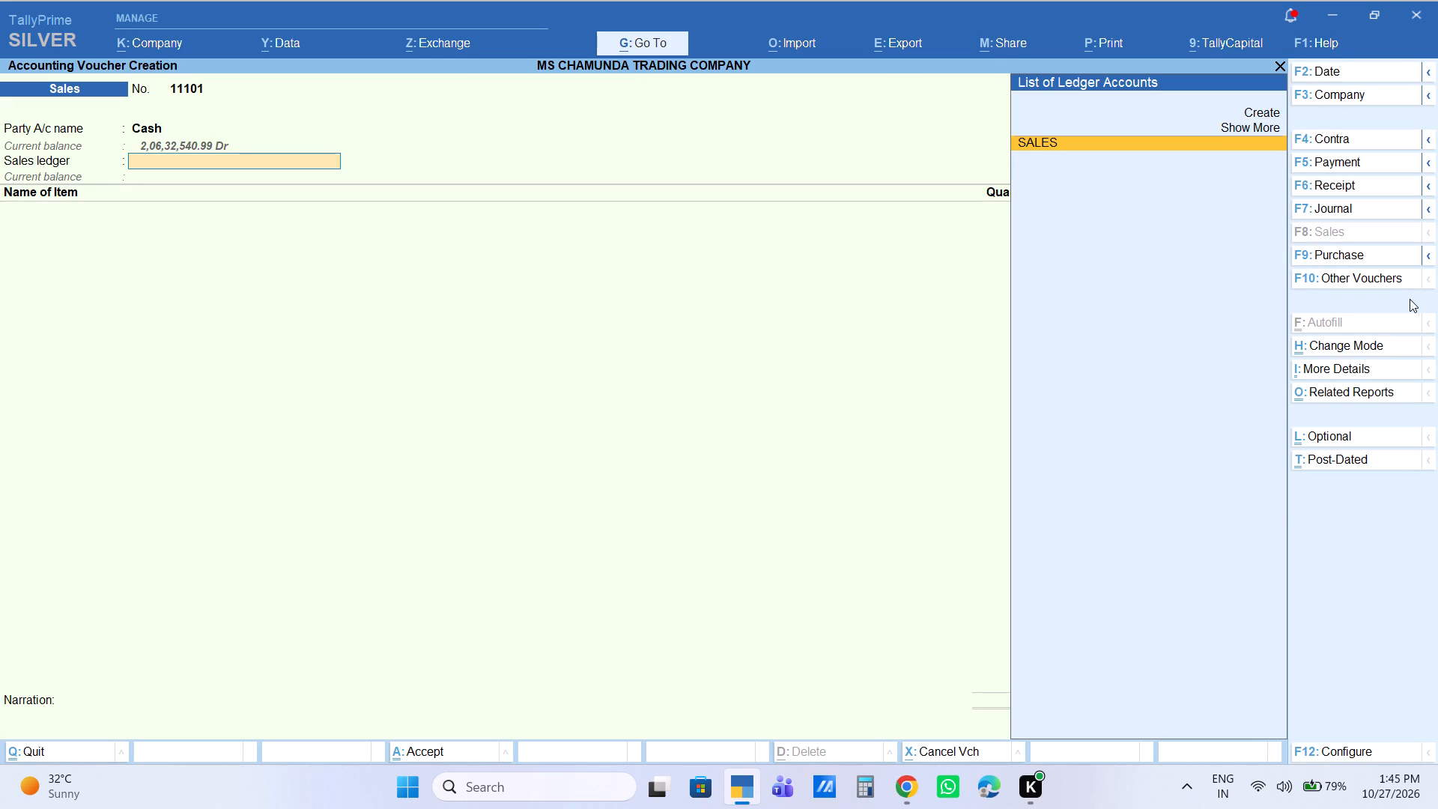
{"action": "key", "text": "Return"}
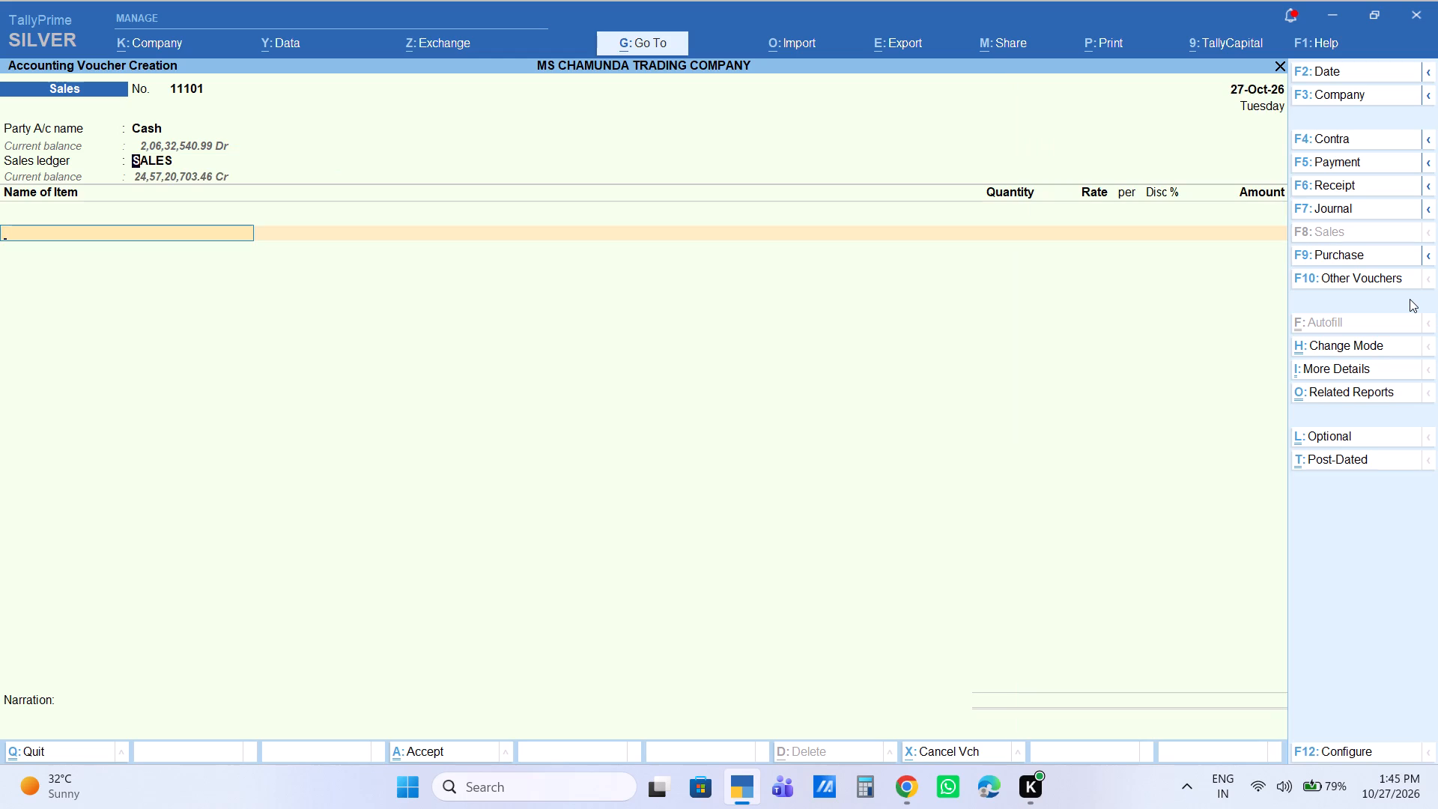
Change the buyer in the cash sale's party details to the customer from the receipt just saved.
{"action": "key", "text": "BackSpace"}
{"action": "key", "text": "BackSpace"}
{"action": "key", "text": "BackSpace"}
{"action": "key", "text": "Return"}
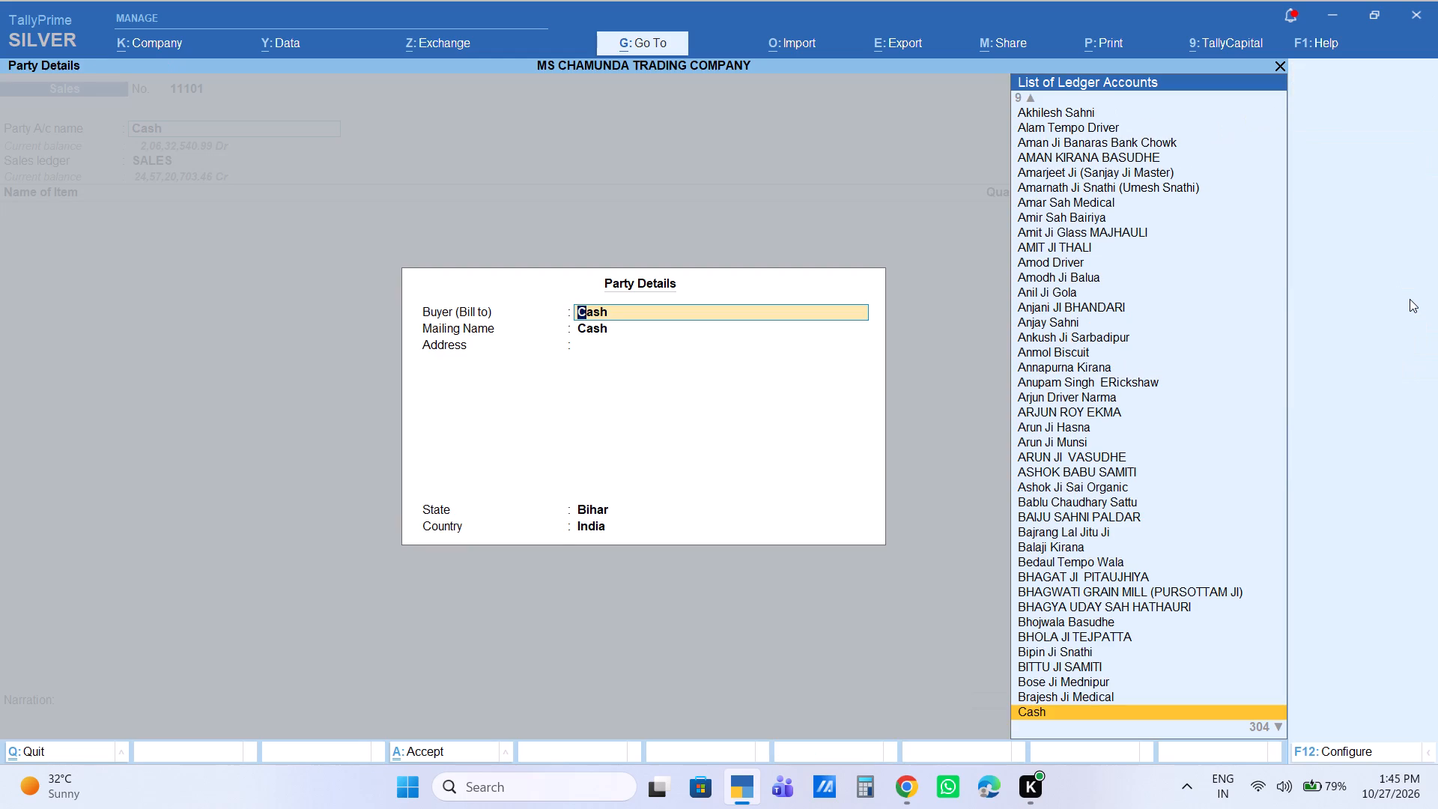
{"action": "type", "text": "PRAVI"}
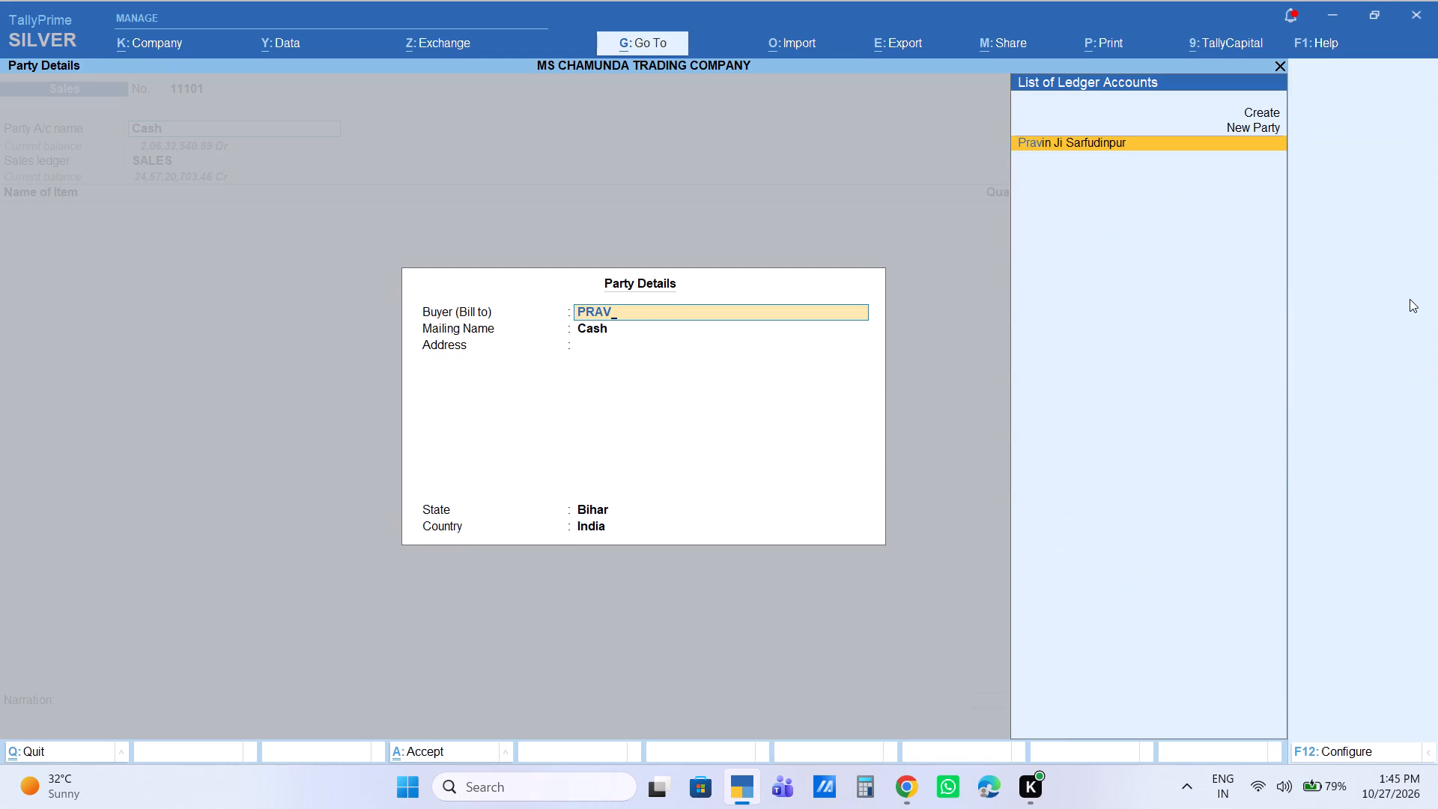
{"action": "key", "text": "Return"}
{"action": "key", "text": "Return"}
{"action": "key", "text": "Return"}
{"action": "key", "text": "Return"}
{"action": "key", "text": "Return"}
{"action": "key", "text": "Return"}
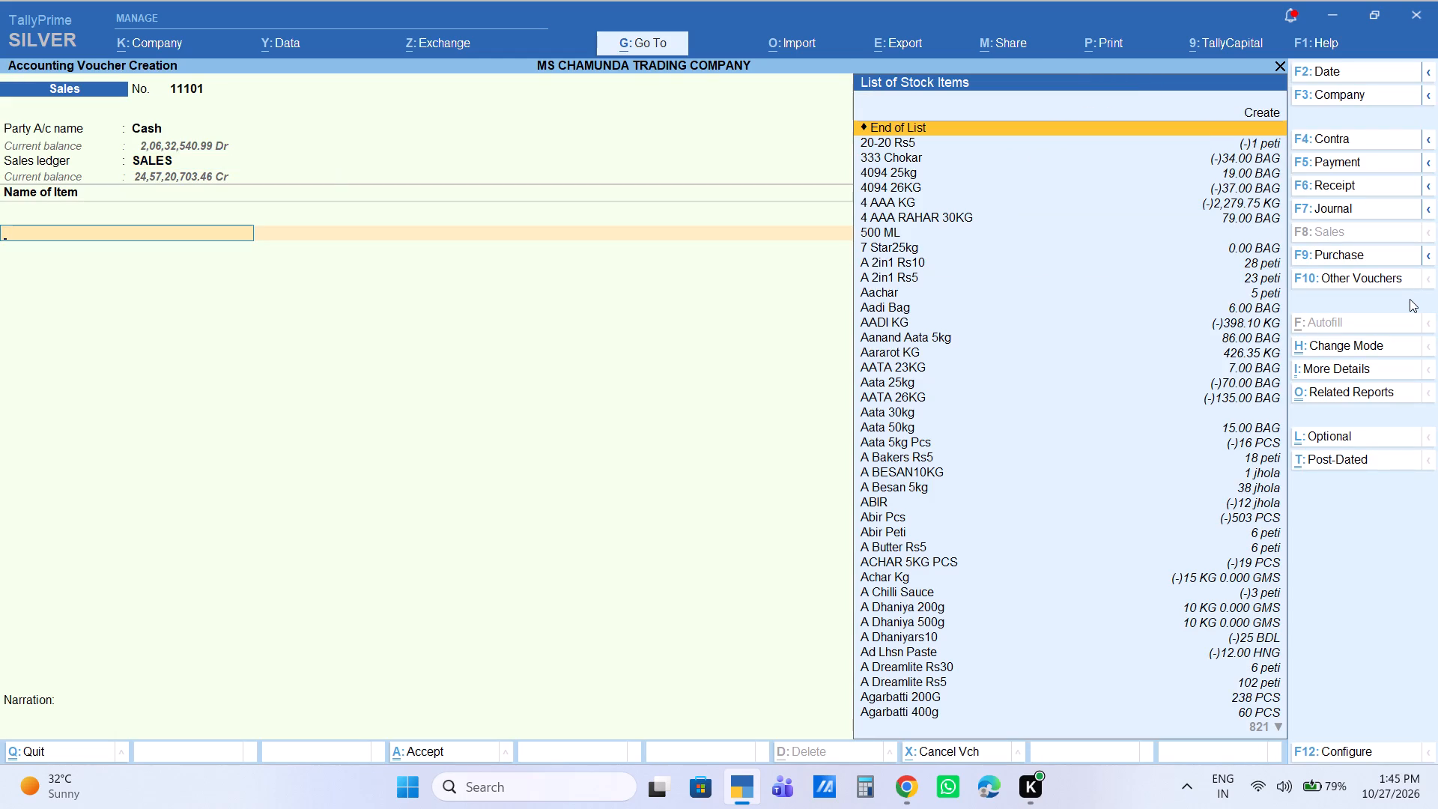
Add the item R Haldi 200g with a quantity of 4 KG.
{"action": "type", "text": "R HALDI"}
{"action": "key", "text": "Down"}
{"action": "key", "text": "Down"}
{"action": "key", "text": "Down"}
{"action": "key", "text": "Up"}
{"action": "key", "text": "Return"}
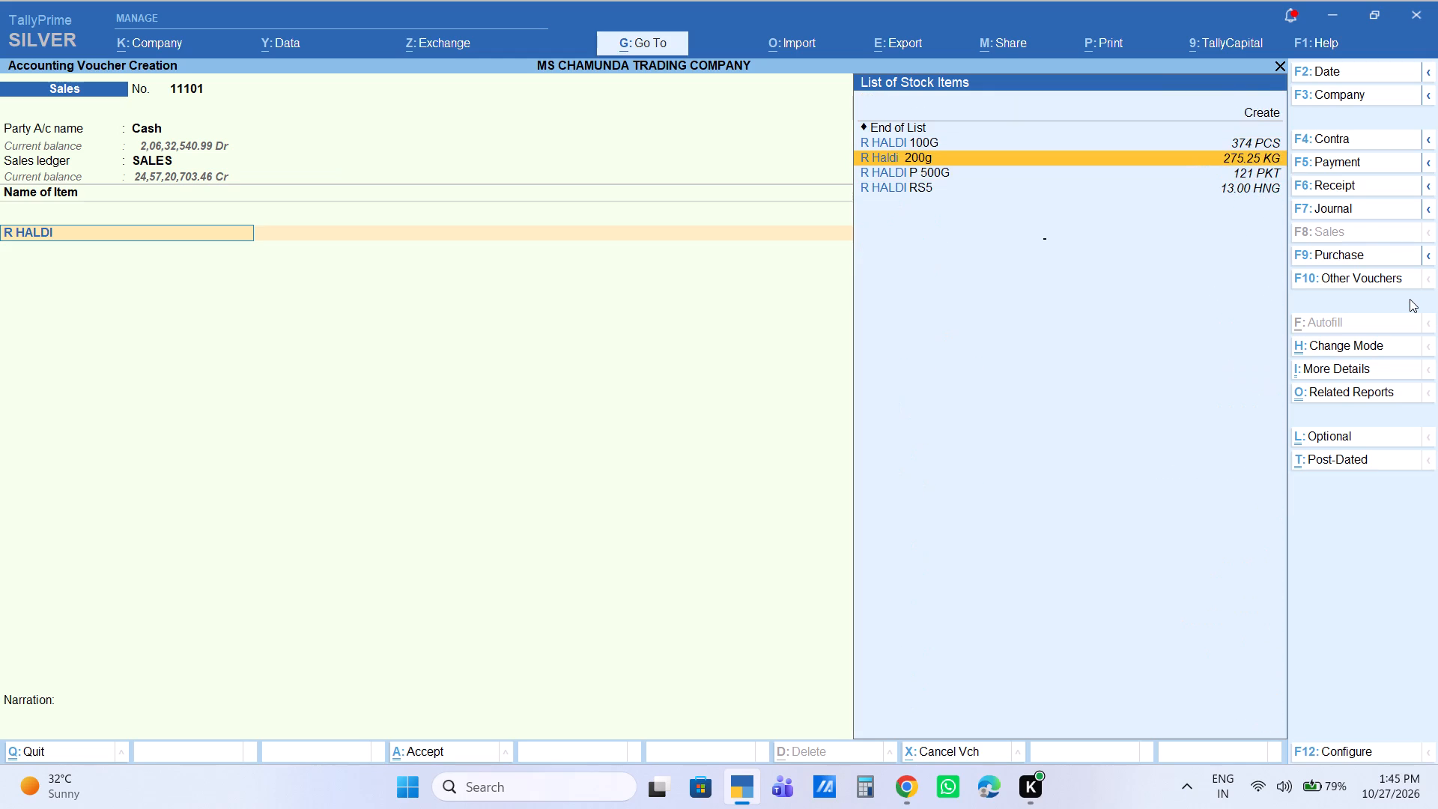
{"action": "key", "text": "2"}
{"action": "key", "text": "BackSpace"}
{"action": "key", "text": "4"}
{"action": "key", "text": "Return"}
{"action": "key", "text": "Return"}
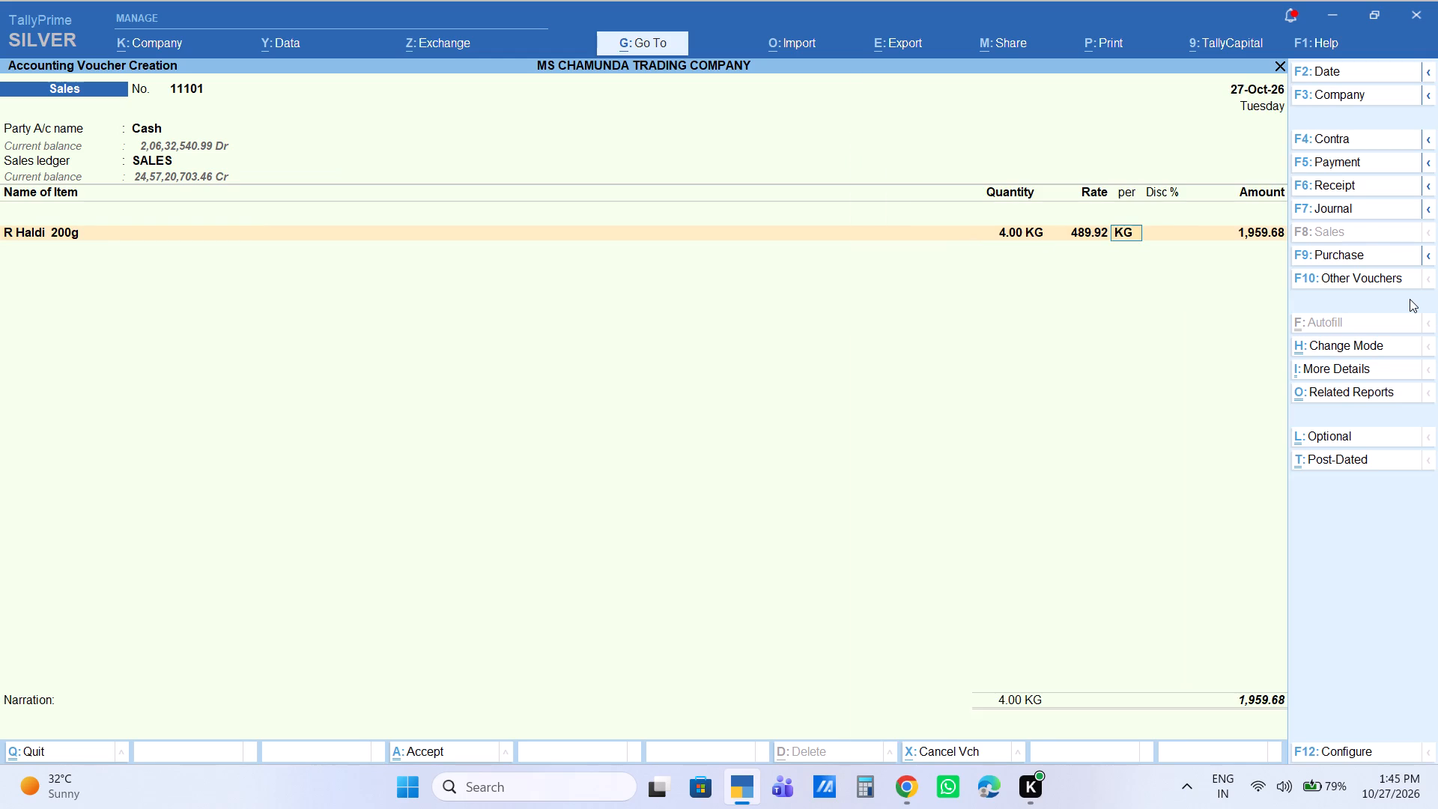
{"action": "key", "text": "Return"}
{"action": "key", "text": "Return"}
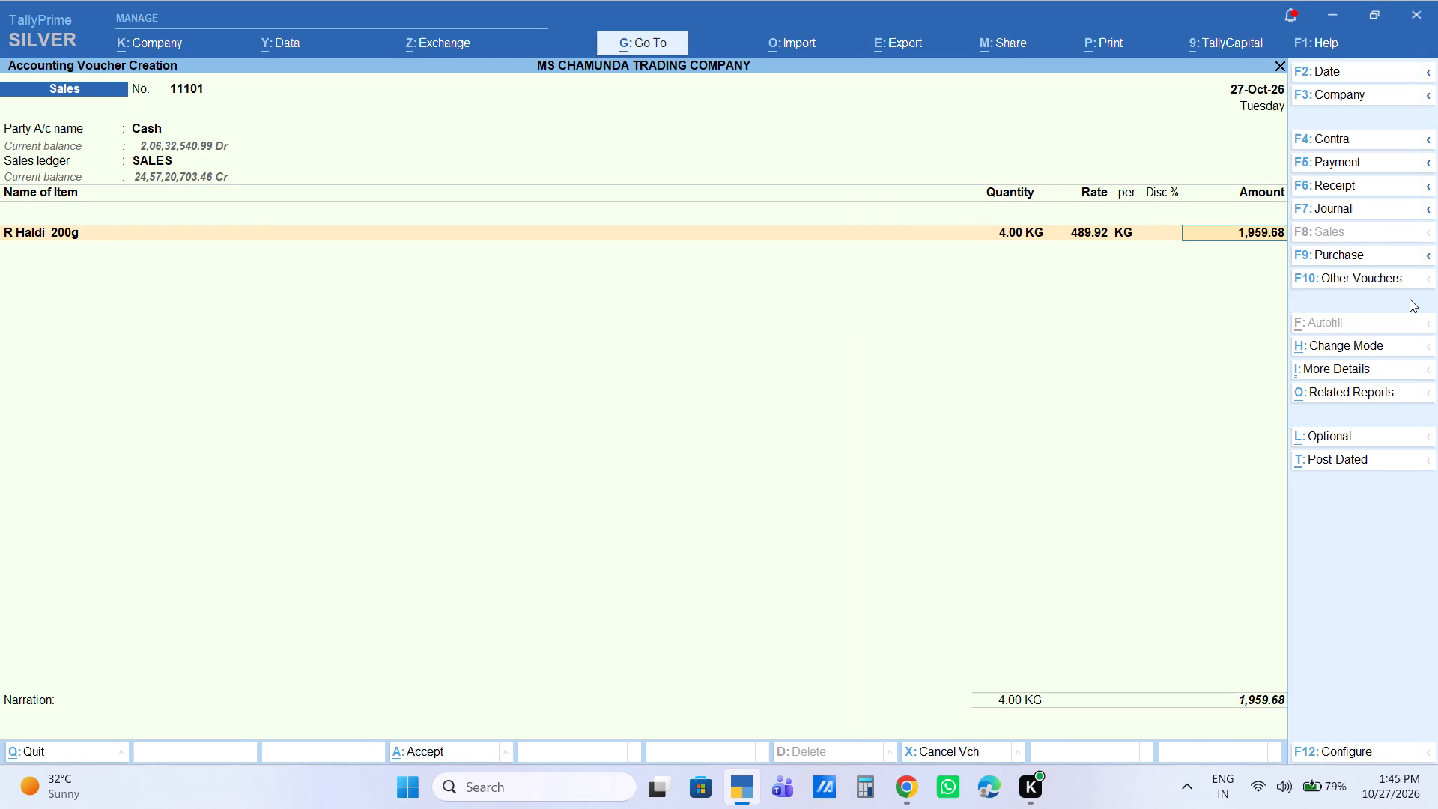
Set the R Haldi 200g rate to 490 per KG and its discount to 40%.
{"action": "key", "text": "BackSpace"}
{"action": "key", "text": "BackSpace"}
{"action": "key", "text": "BackSpace"}
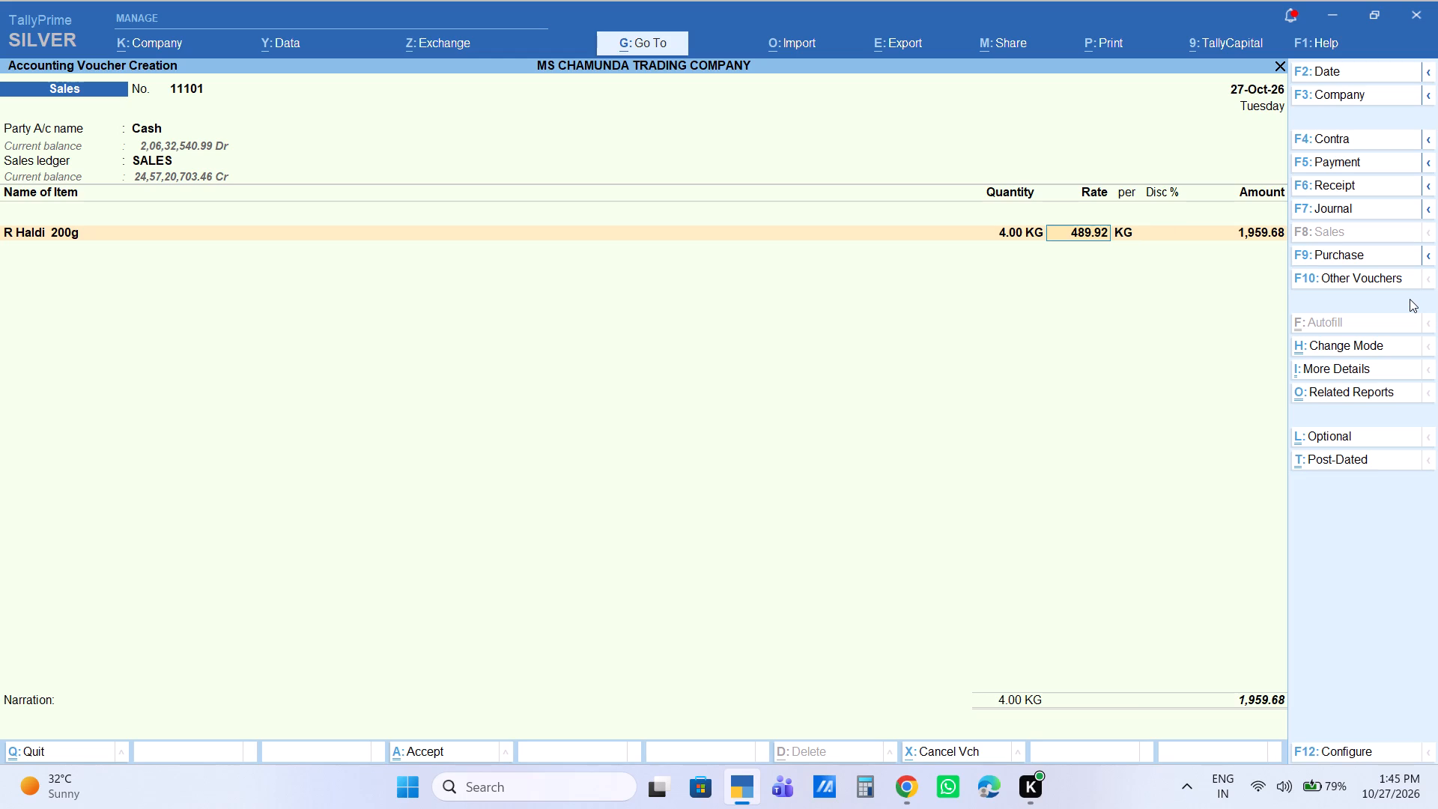
{"action": "type", "text": "490"}
{"action": "key", "text": "Return"}
{"action": "key", "text": "Return"}
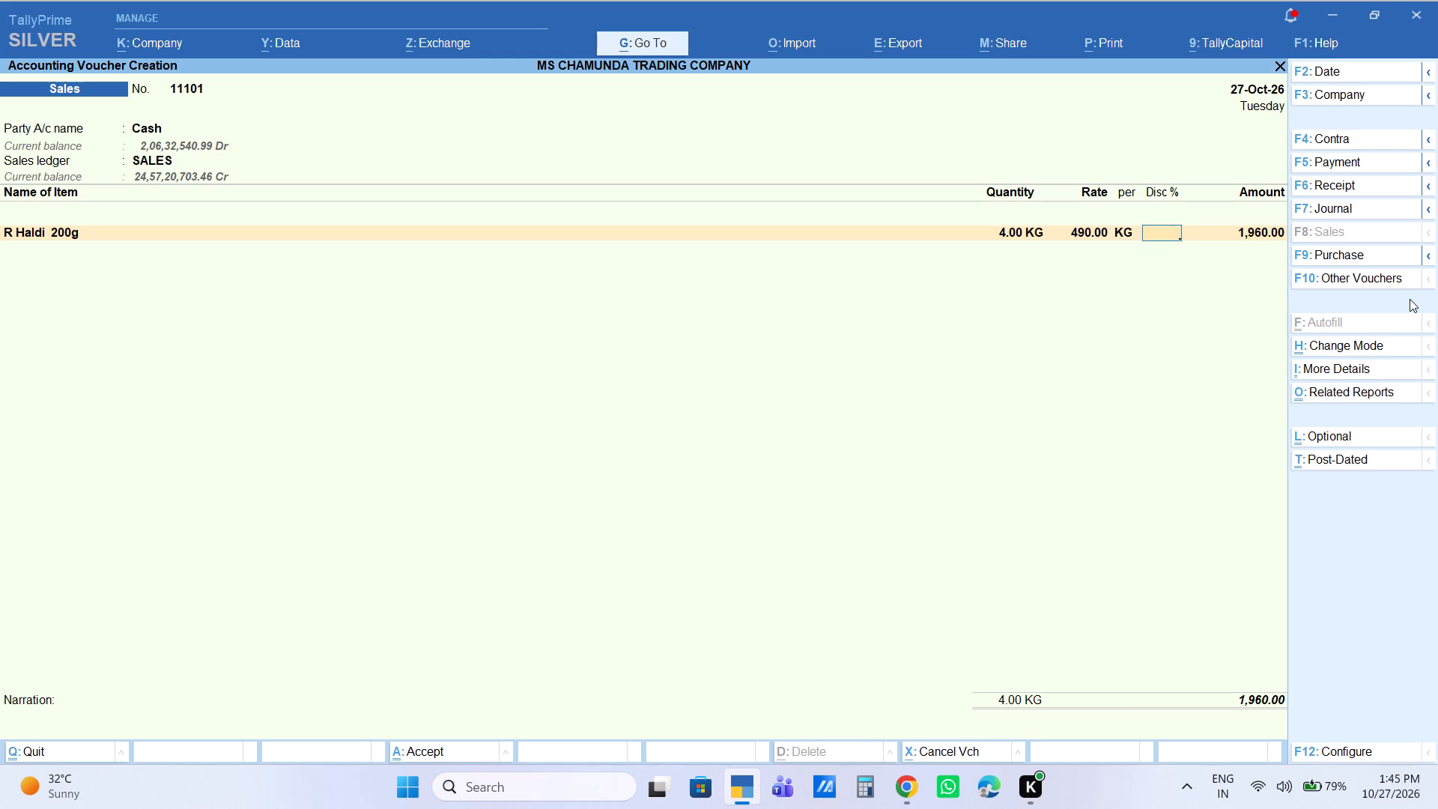
{"action": "type", "text": "38"}
{"action": "key", "text": "Return"}
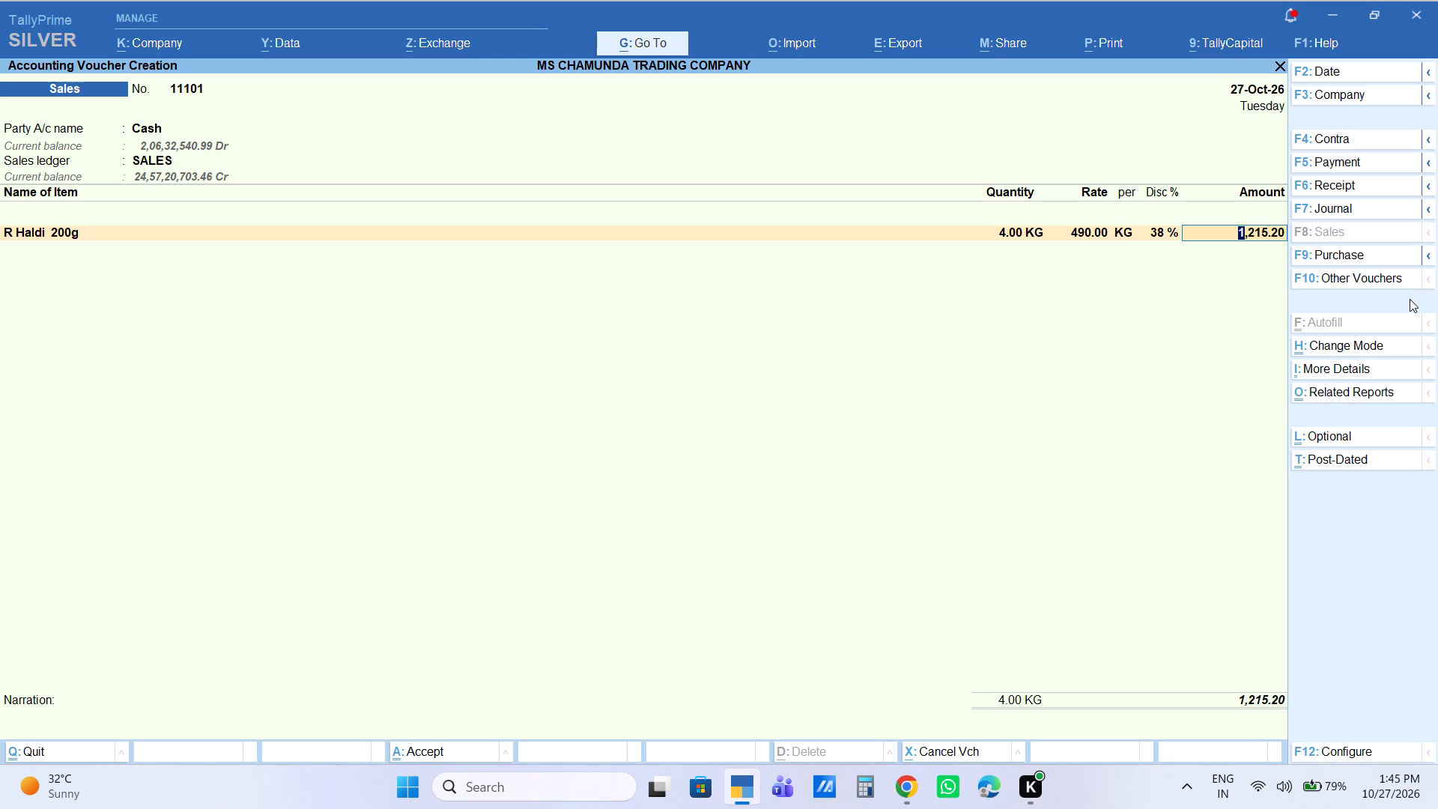
{"action": "key", "text": "BackSpace"}
{"action": "type", "text": "40"}
{"action": "key", "text": "Return"}
{"action": "key", "text": "Return"}
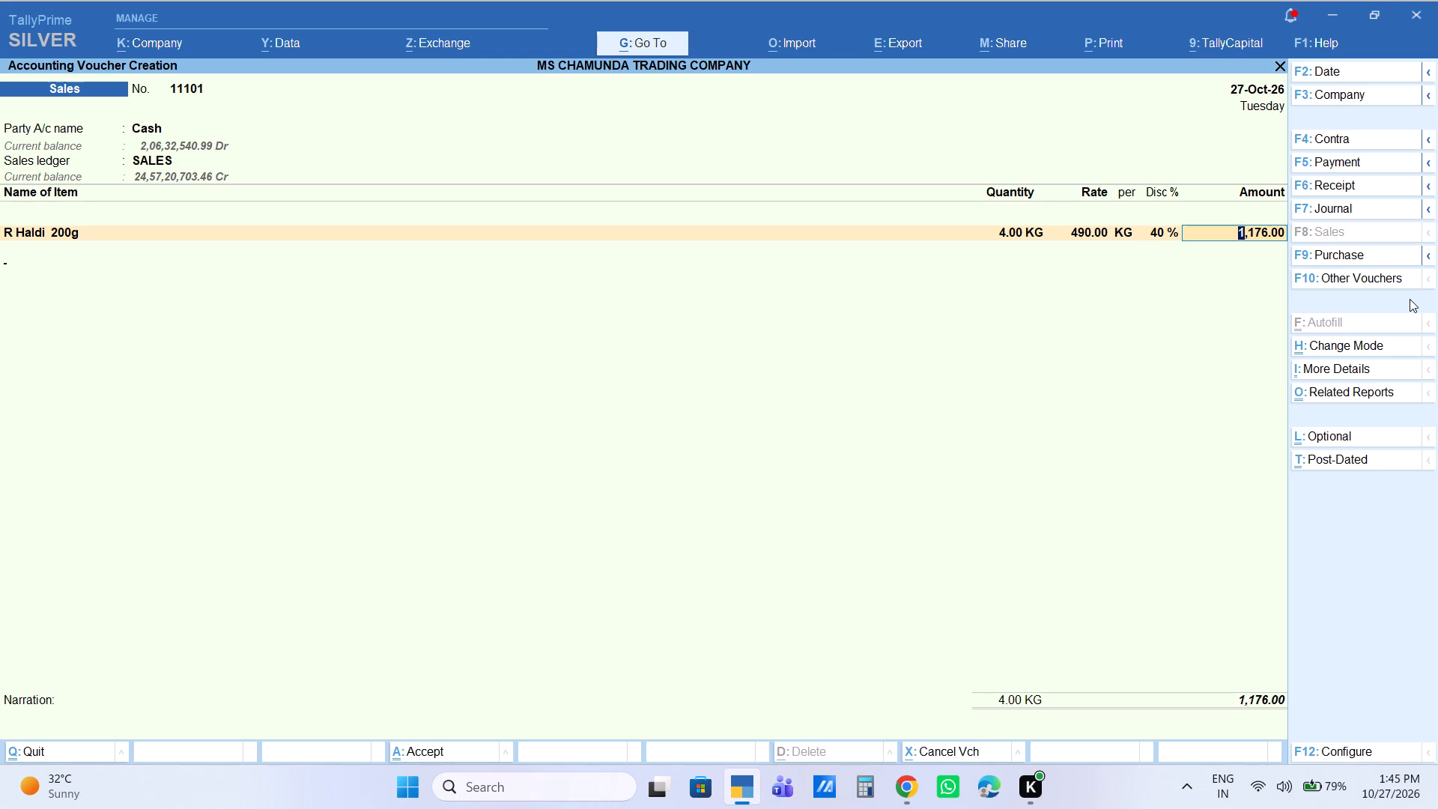
Add the item R MIRCH 200G with a quantity of 4 KG at the 660.00 rate and a 40% discount.
{"action": "type", "text": "R MIRCHA"}
{"action": "key", "text": "Down"}
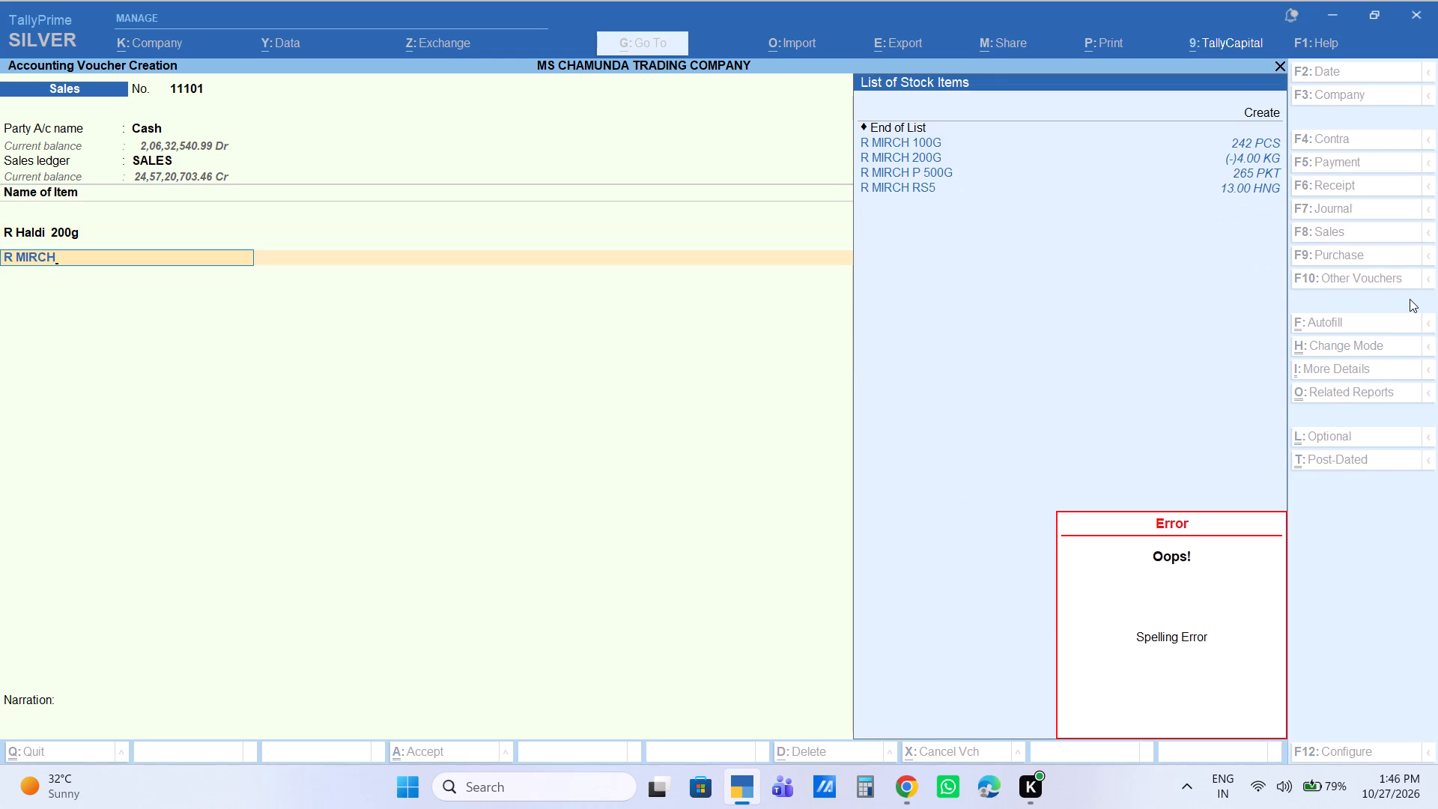
{"action": "key", "text": "Down"}
{"action": "key", "text": "Down"}
{"action": "key", "text": "Up"}
{"action": "key", "text": "Return"}
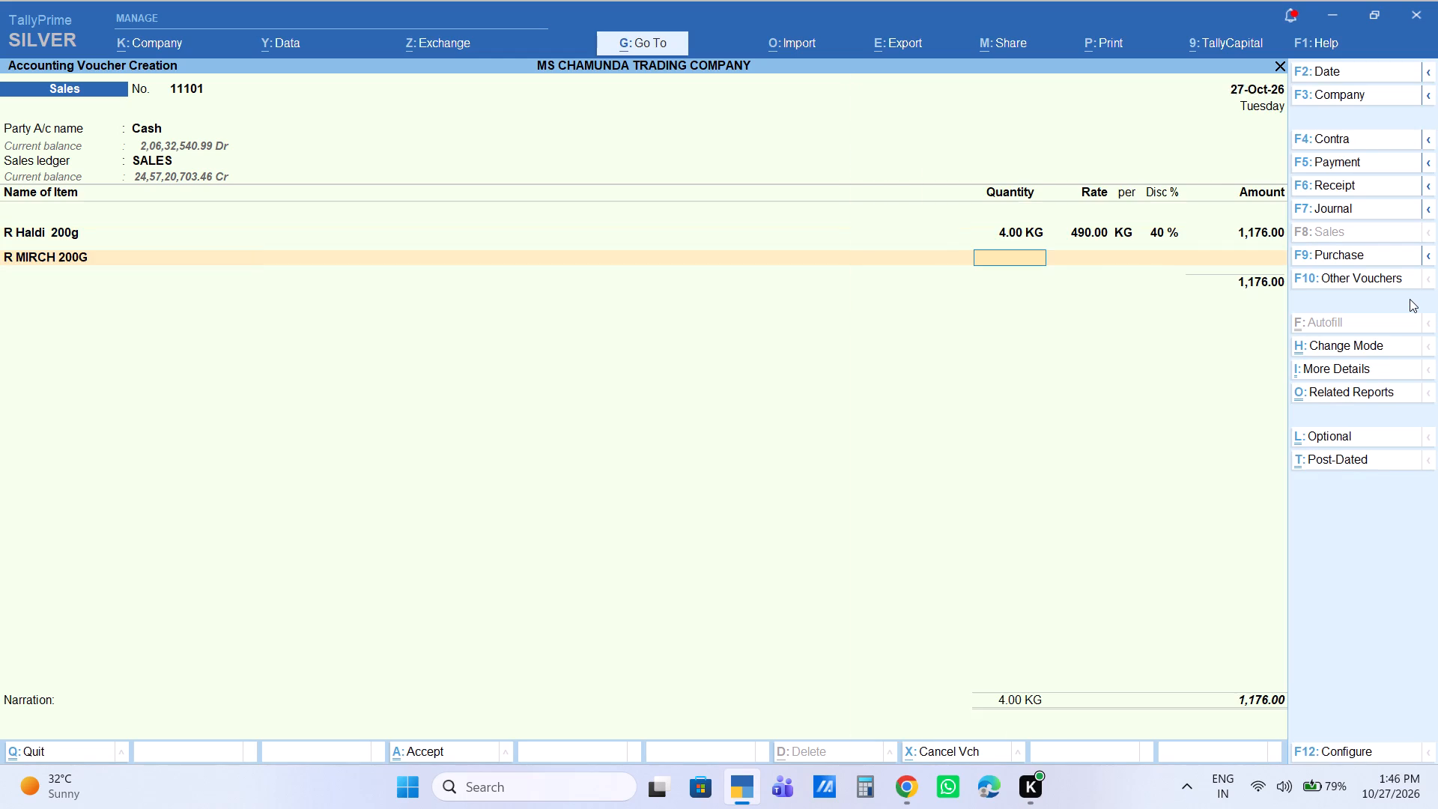
{"action": "key", "text": "4"}
{"action": "key", "text": "Return"}
{"action": "key", "text": "Return"}
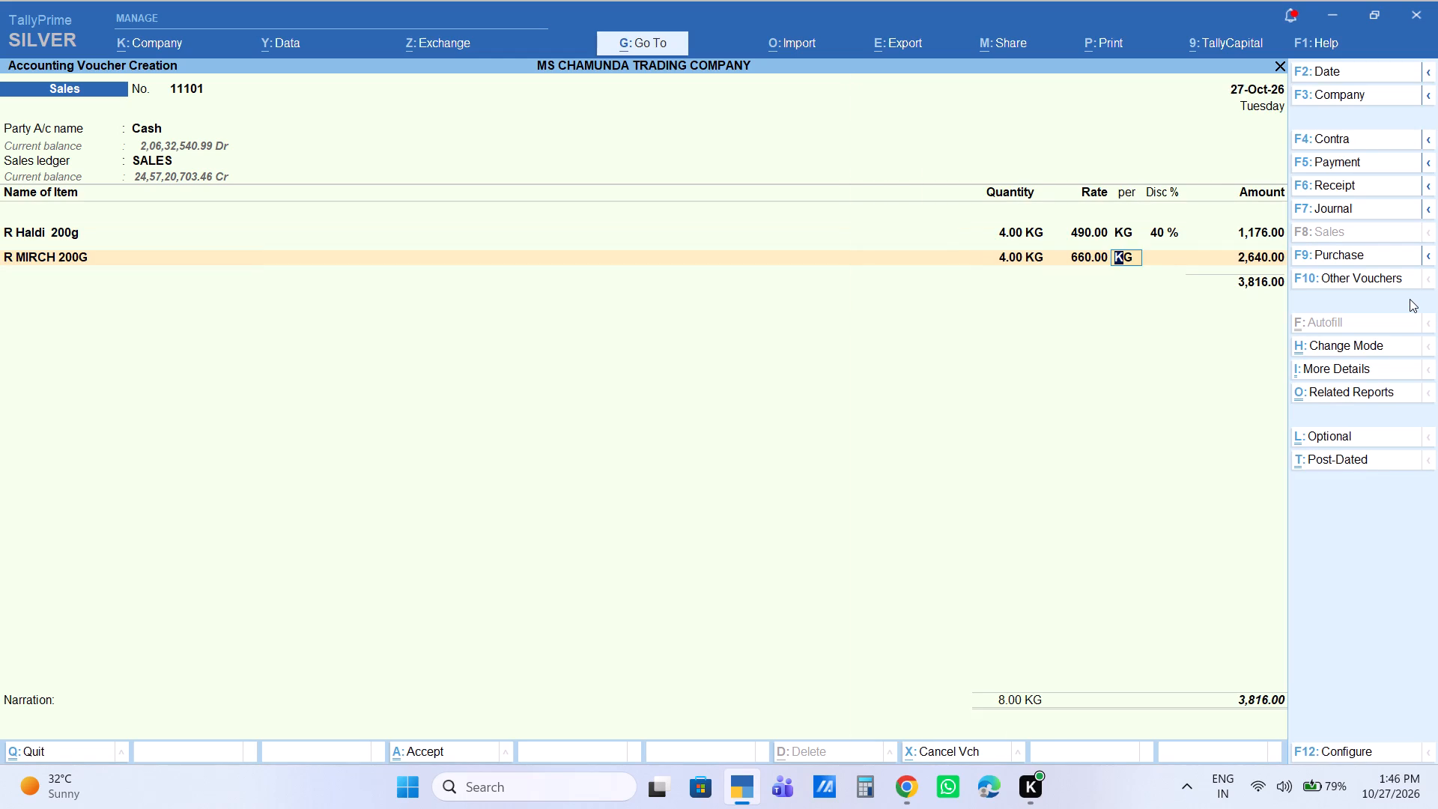
{"action": "key", "text": "Return"}
{"action": "type", "text": "40"}
{"action": "key", "text": "Return"}
{"action": "key", "text": "Return"}
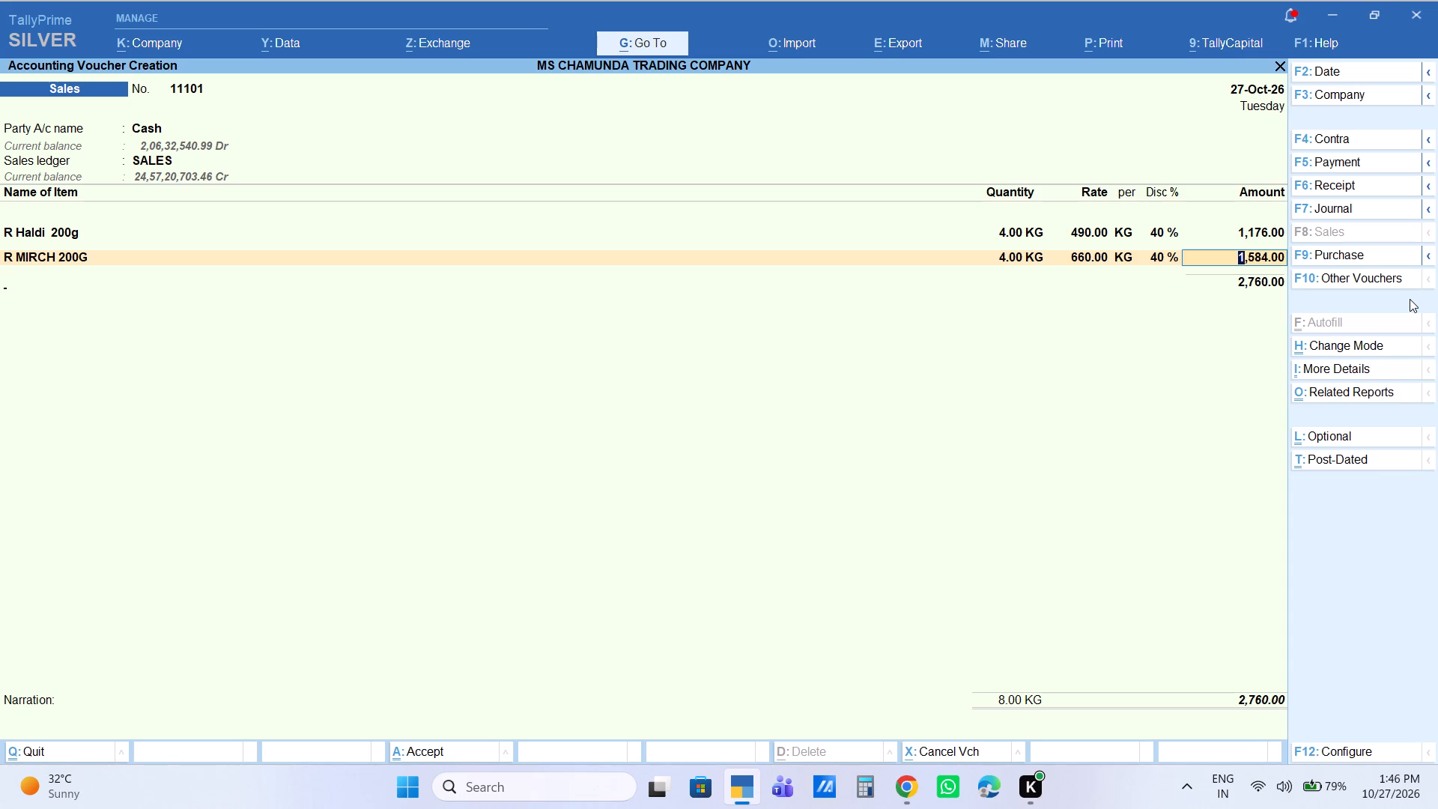
Add the item R Dhaniya 200g with a quantity of 4 KG.
{"action": "type", "text": "R DHANI"}
{"action": "key", "text": "Down"}
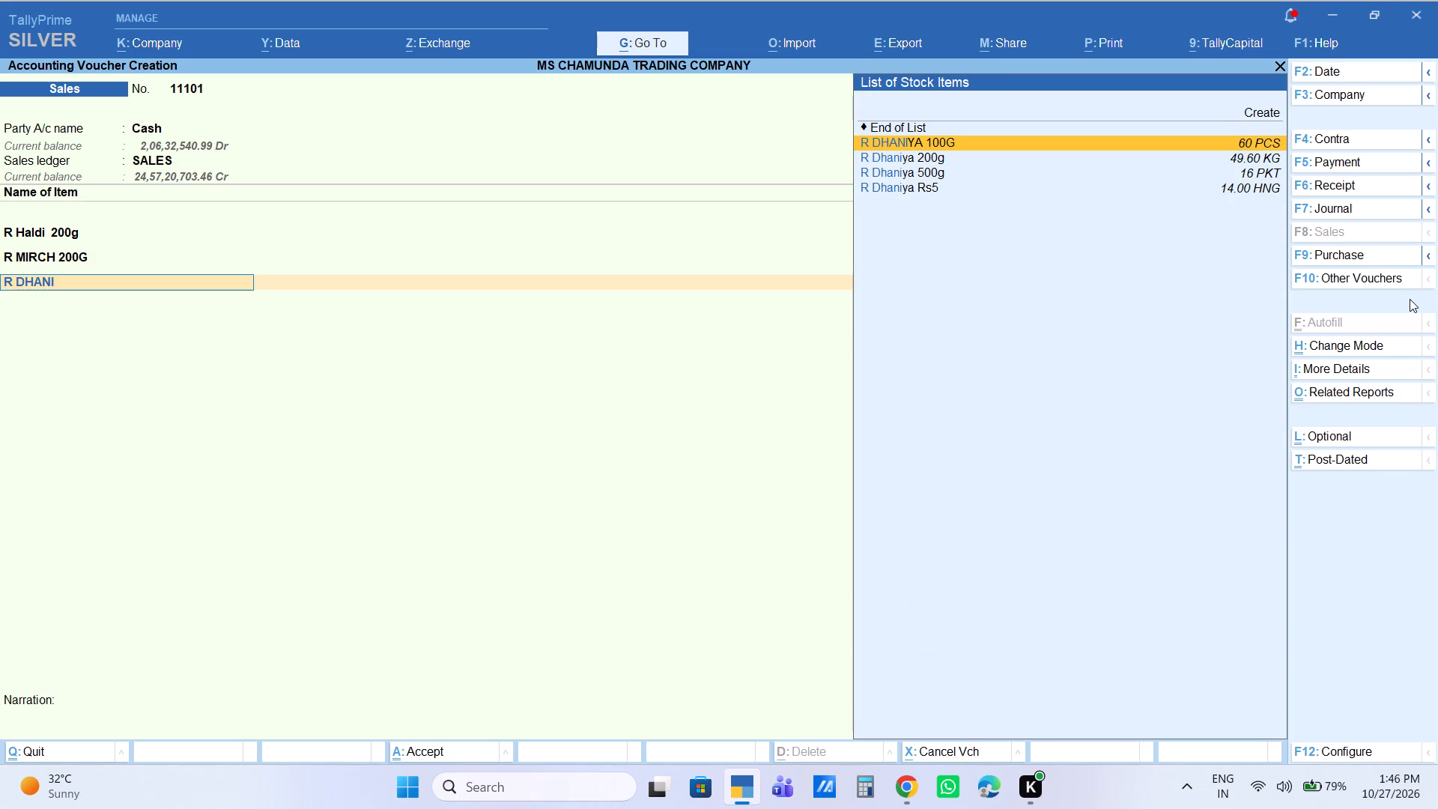
{"action": "key", "text": "Down"}
{"action": "key", "text": "Return"}
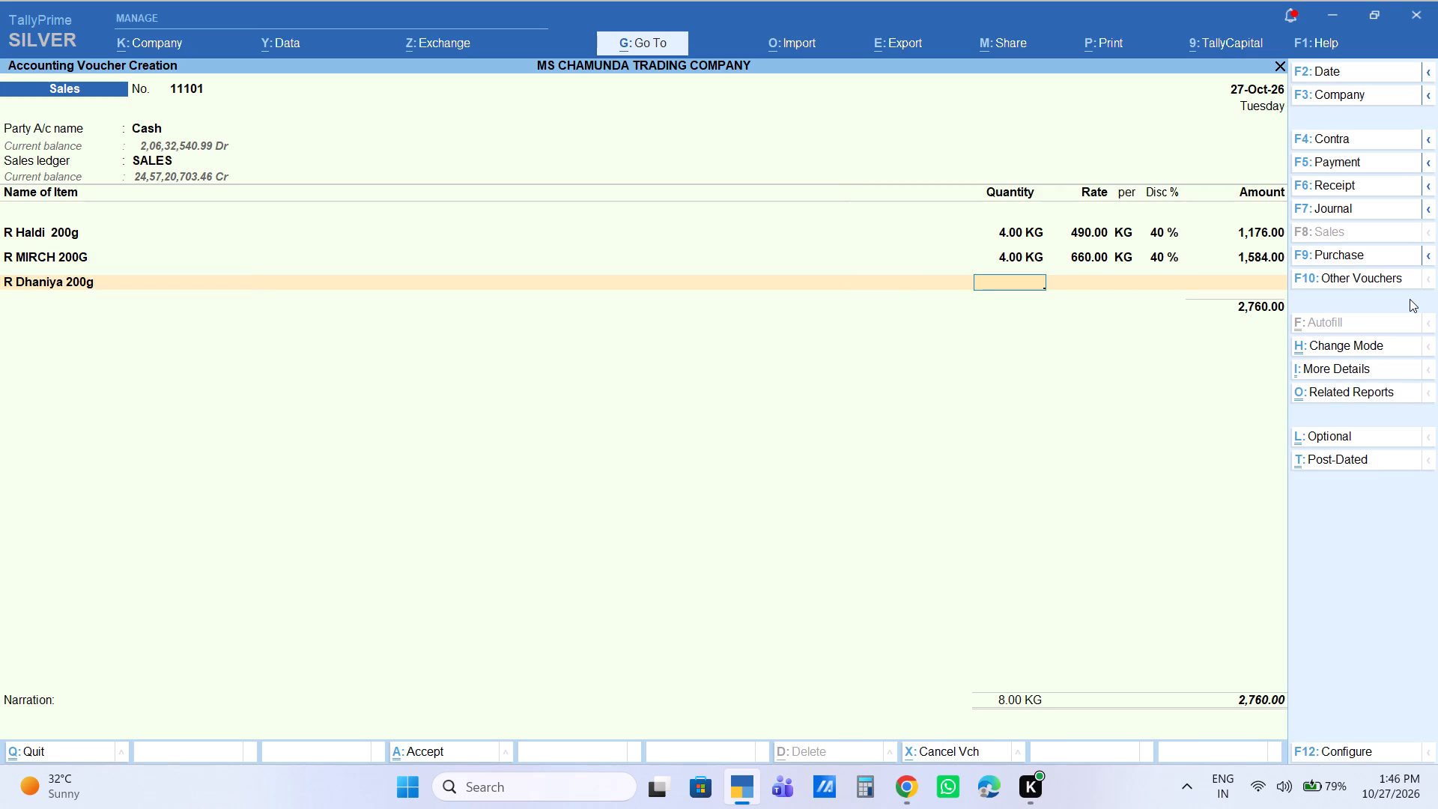
{"action": "key", "text": "4"}
{"action": "key", "text": "Return"}
Set the R Dhaniya 200g rate to 455 per KG and its discount to 40%.
{"action": "key", "text": "Return"}
{"action": "key", "text": "Return"}
{"action": "key", "text": "BackSpace"}
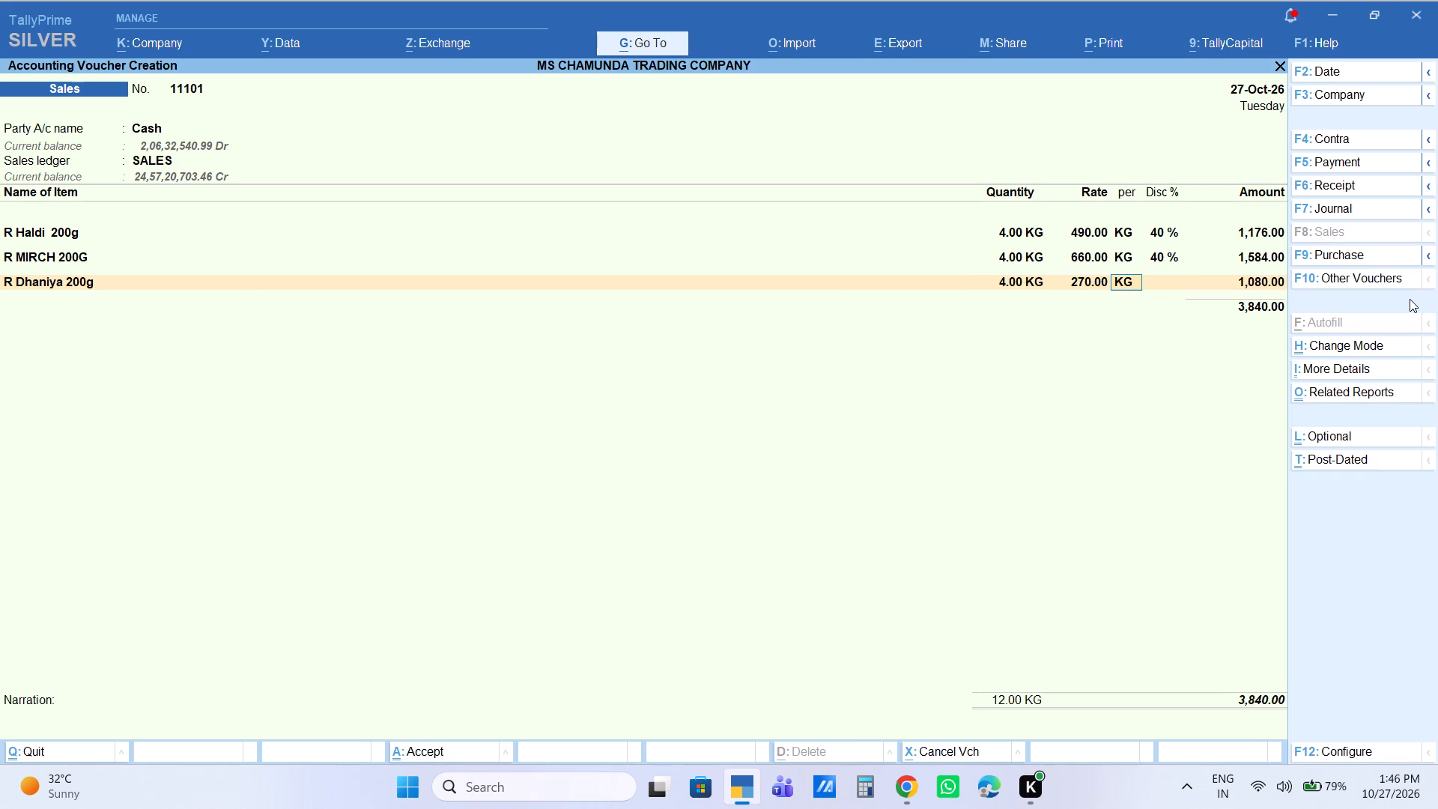
{"action": "key", "text": "BackSpace"}
{"action": "type", "text": "455"}
{"action": "key", "text": "Return"}
{"action": "key", "text": "Return"}
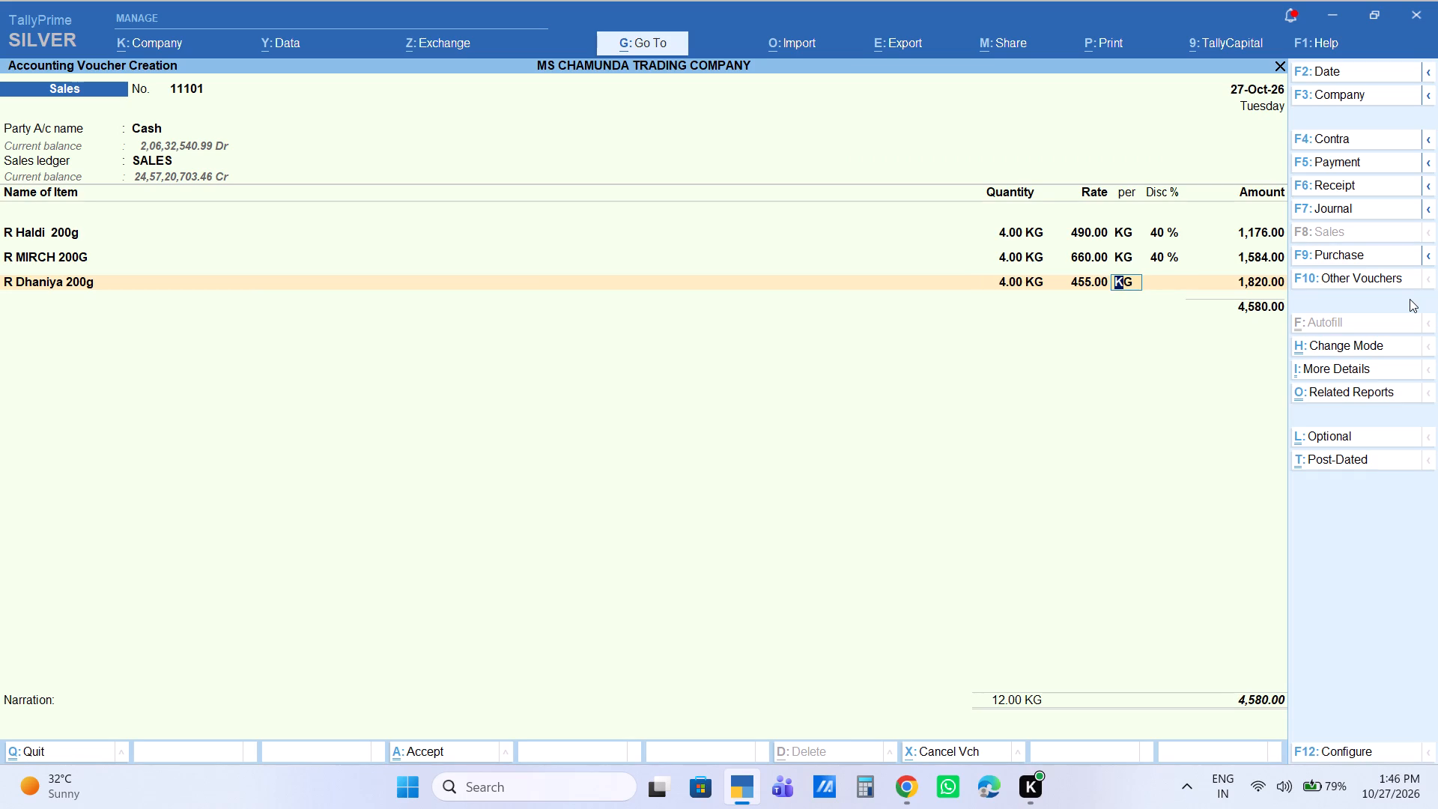
{"action": "type", "text": "40"}
{"action": "key", "text": "Return"}
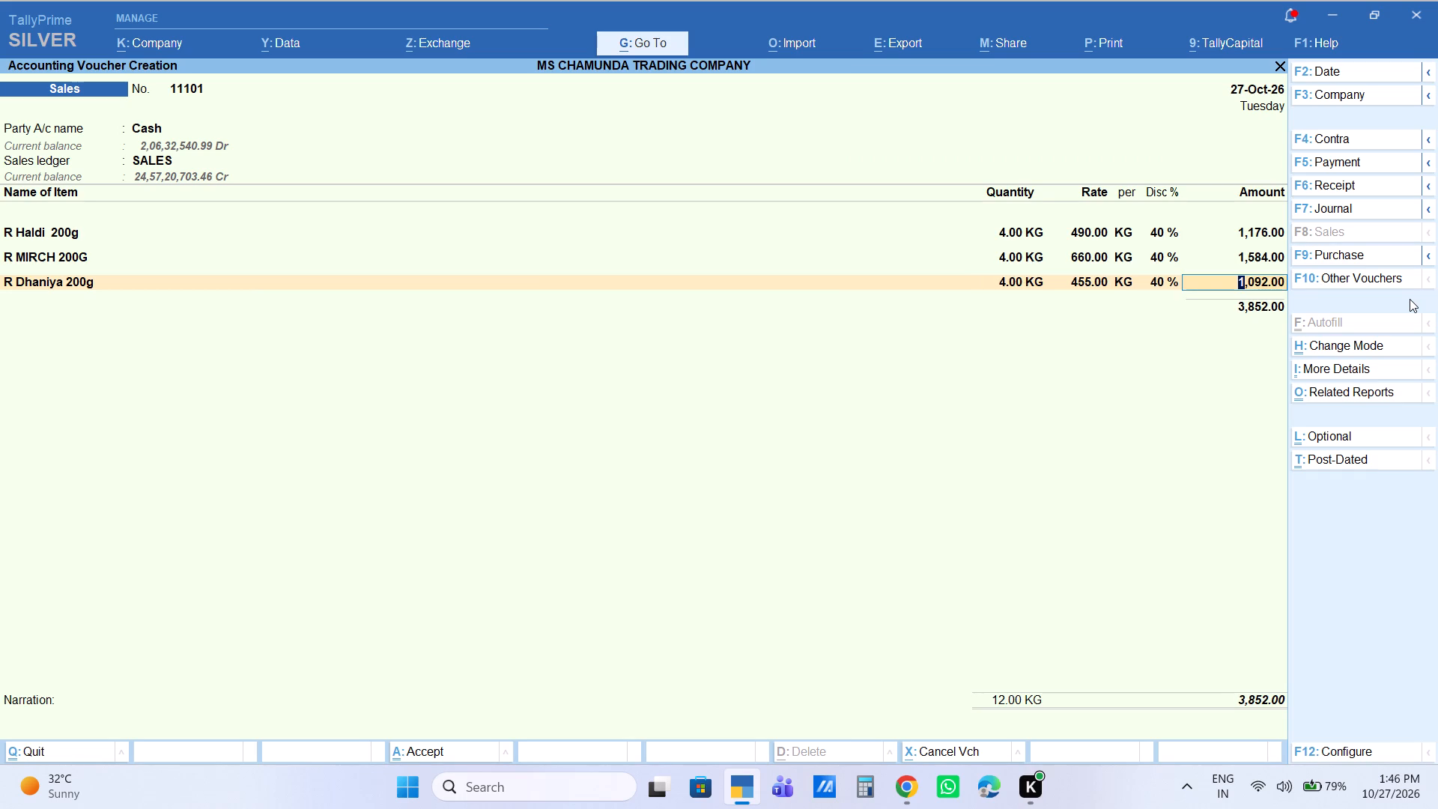
{"action": "key", "text": "Return"}
Add the item R HALDI 100G with a quantity of 20 PCS at the 49.00 rate and a 40% discount.
{"action": "type", "text": "R HALDI"}
{"action": "key", "text": "Down"}
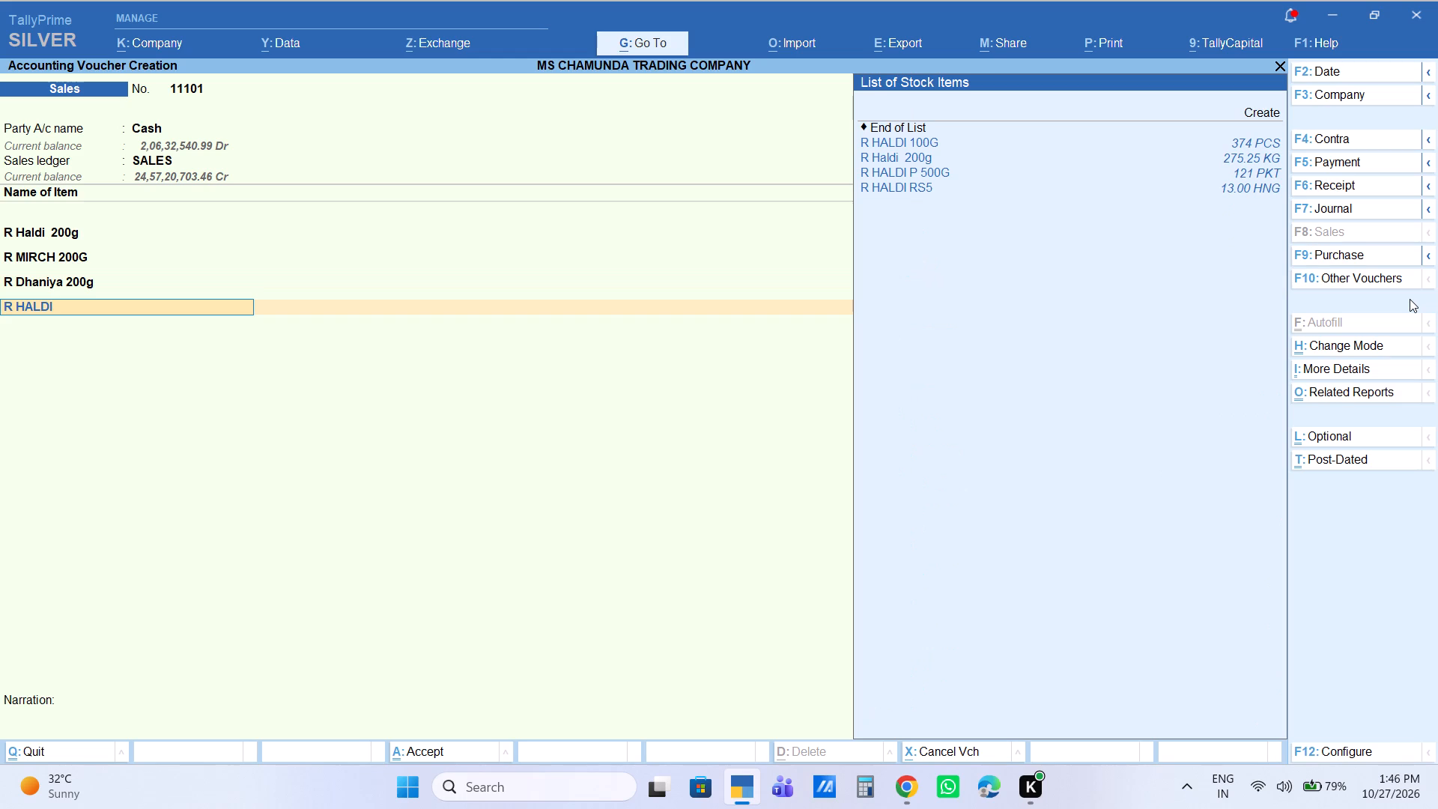
{"action": "key", "text": "Return"}
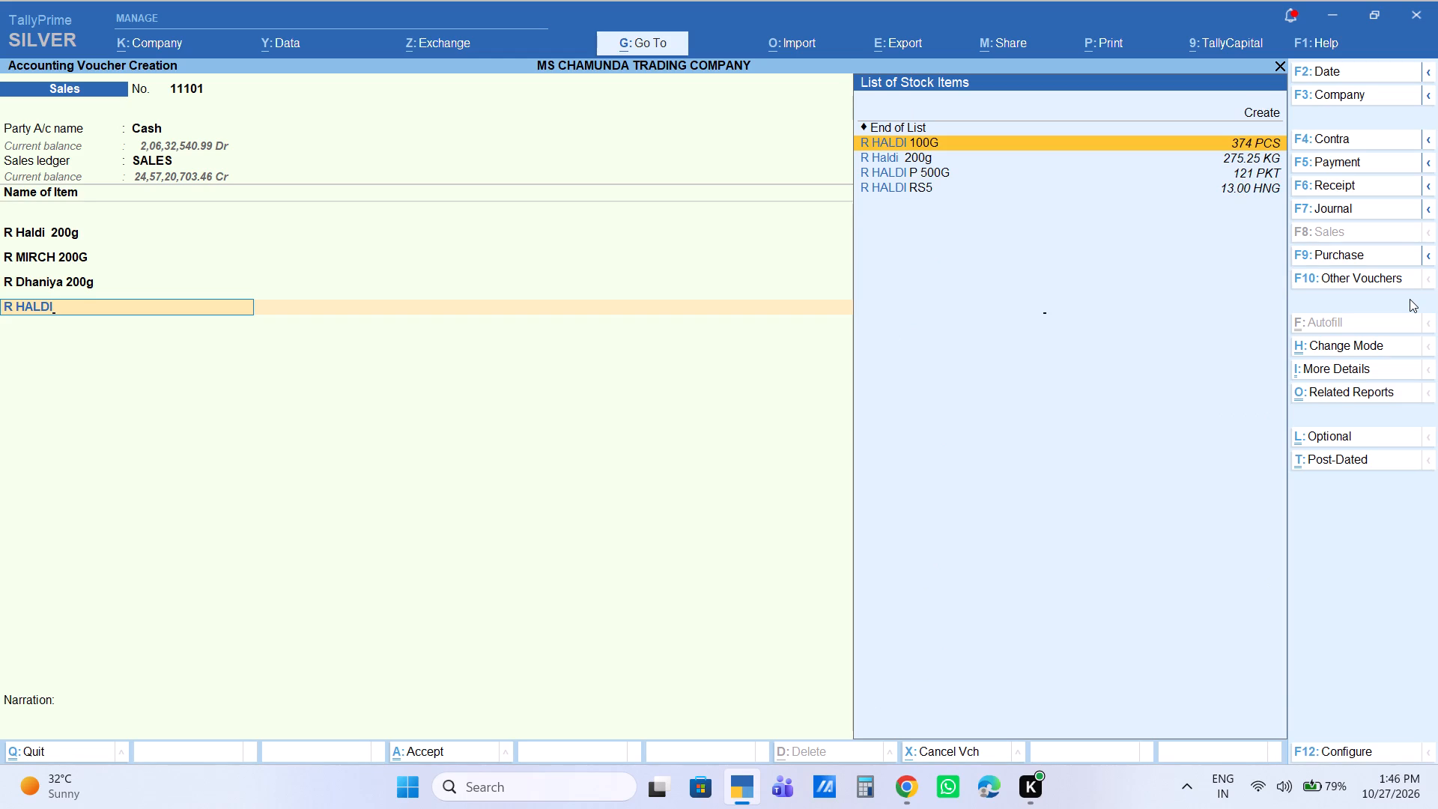
{"action": "type", "text": "20"}
{"action": "key", "text": "Return"}
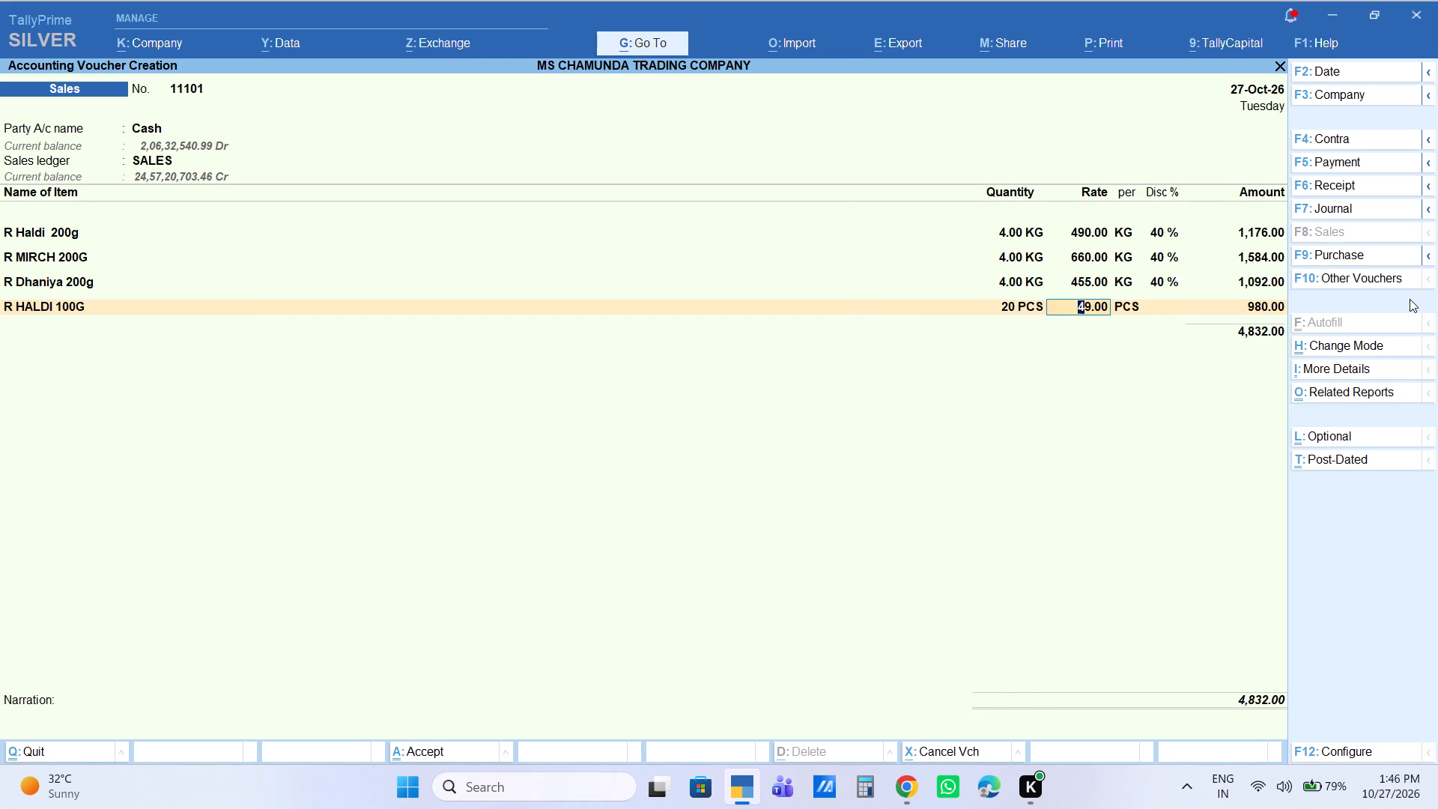
{"action": "key", "text": "Return"}
{"action": "key", "text": "Return"}
{"action": "type", "text": "40"}
{"action": "key", "text": "Return"}
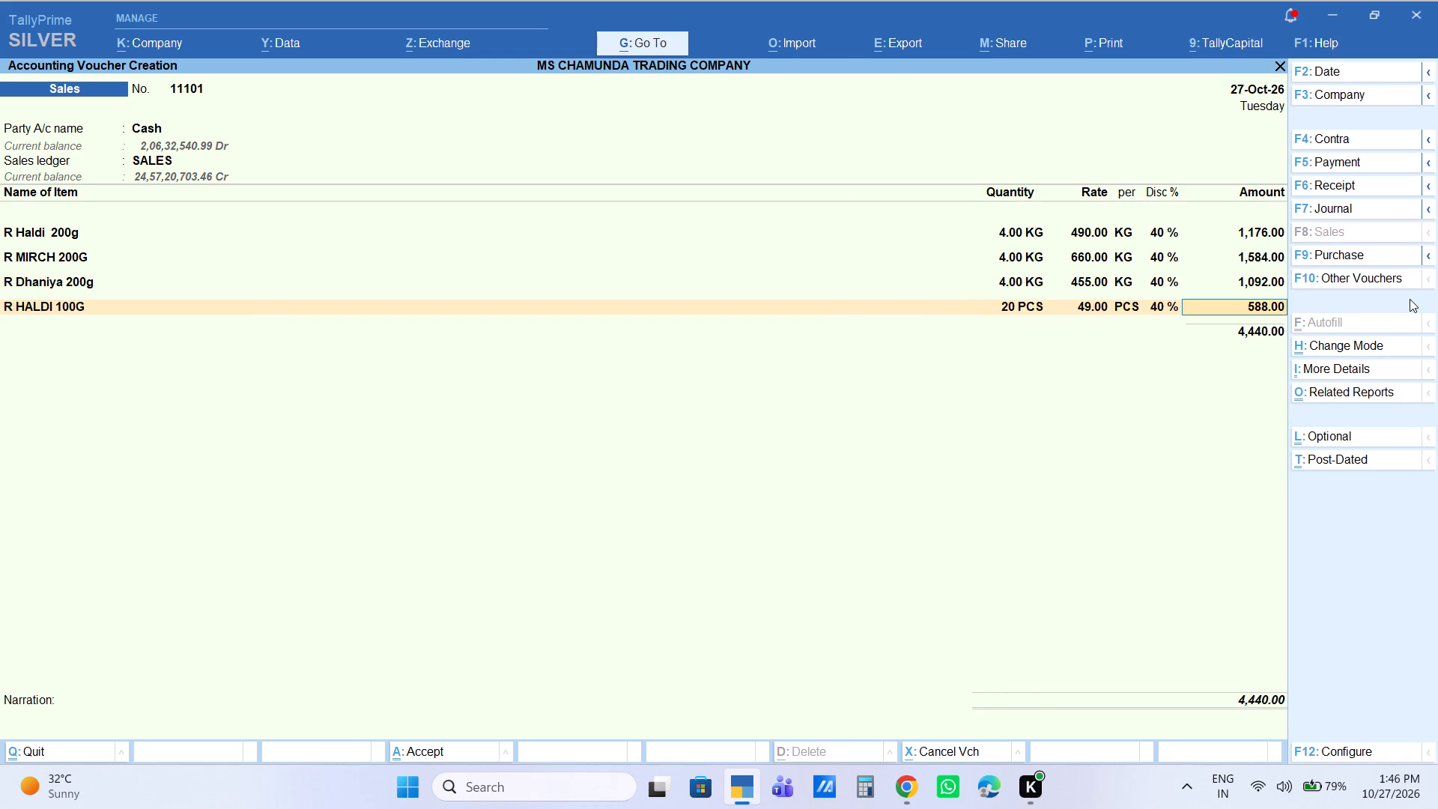
{"action": "key", "text": "Return"}
Add the item R MIRCH 100G with a quantity of 20 PCS at the 66.00 rate and a 40% discount.
{"action": "type", "text": "R MIRCHA"}
{"action": "key", "text": "Down"}
{"action": "key", "text": "Down"}
{"action": "key", "text": "Down"}
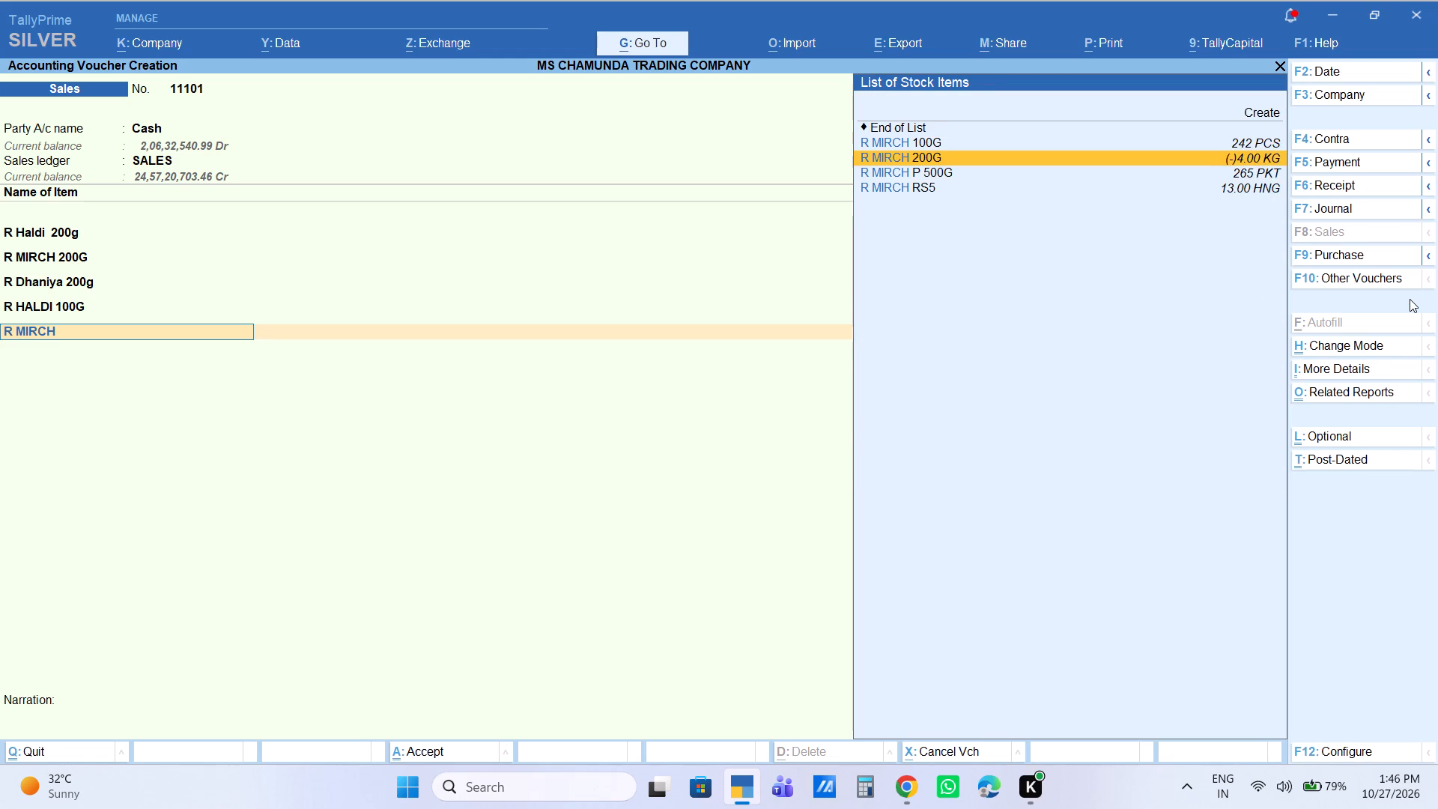
{"action": "key", "text": "Down"}
{"action": "key", "text": "Up"}
{"action": "key", "text": "Up"}
{"action": "key", "text": "Up"}
{"action": "key", "text": "Return"}
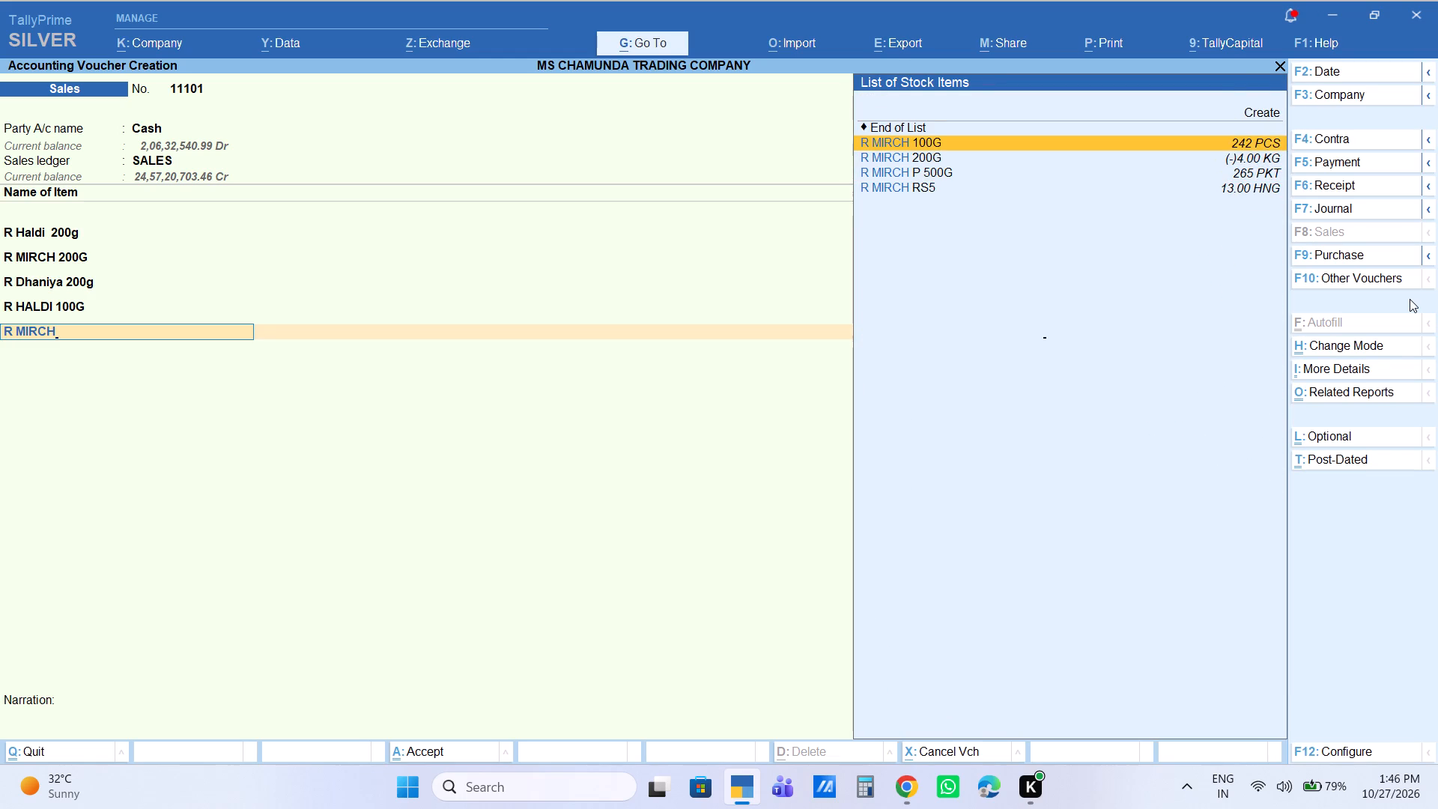
{"action": "type", "text": "20"}
{"action": "key", "text": "Return"}
{"action": "key", "text": "Return"}
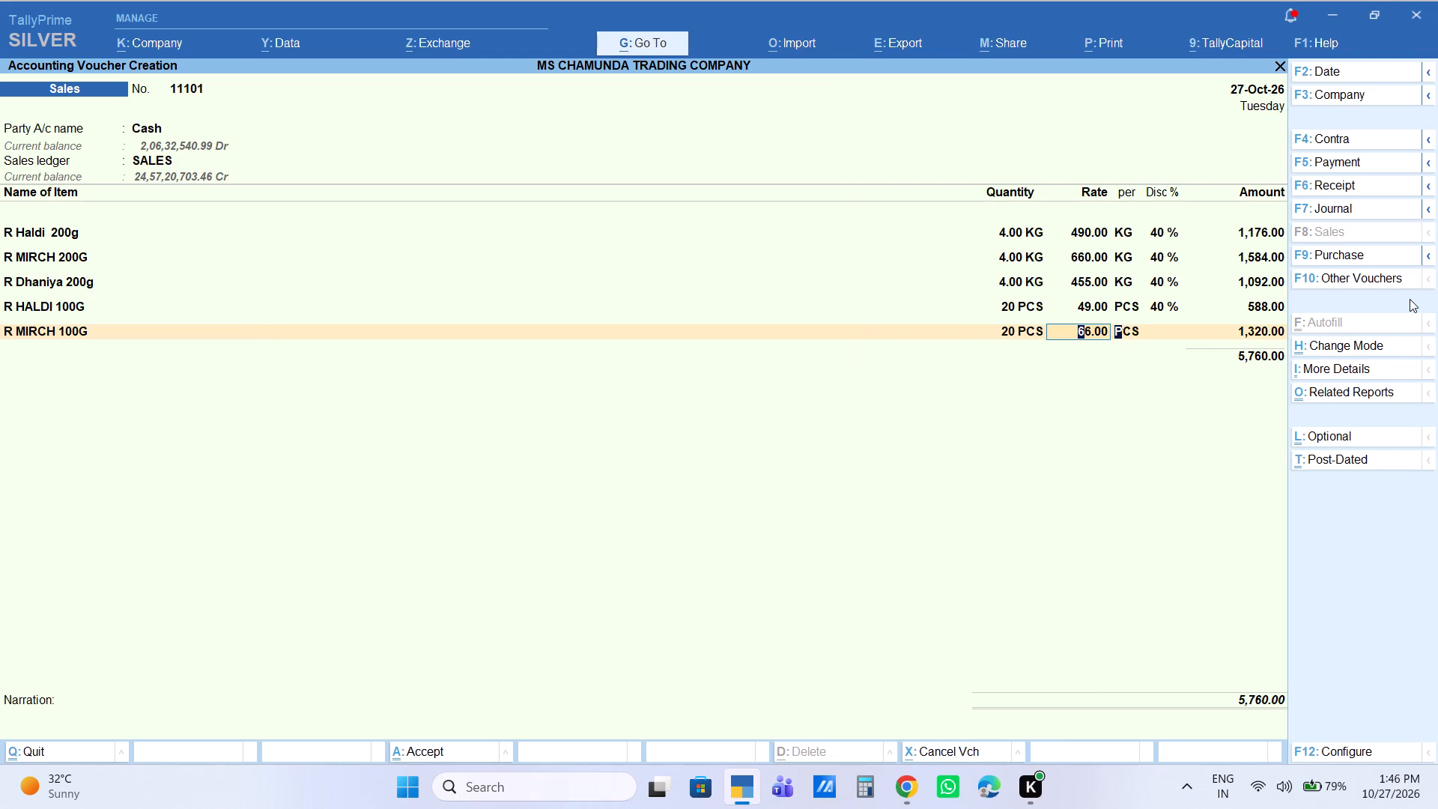
{"action": "key", "text": "Return"}
{"action": "type", "text": "40"}
{"action": "key", "text": "Return"}
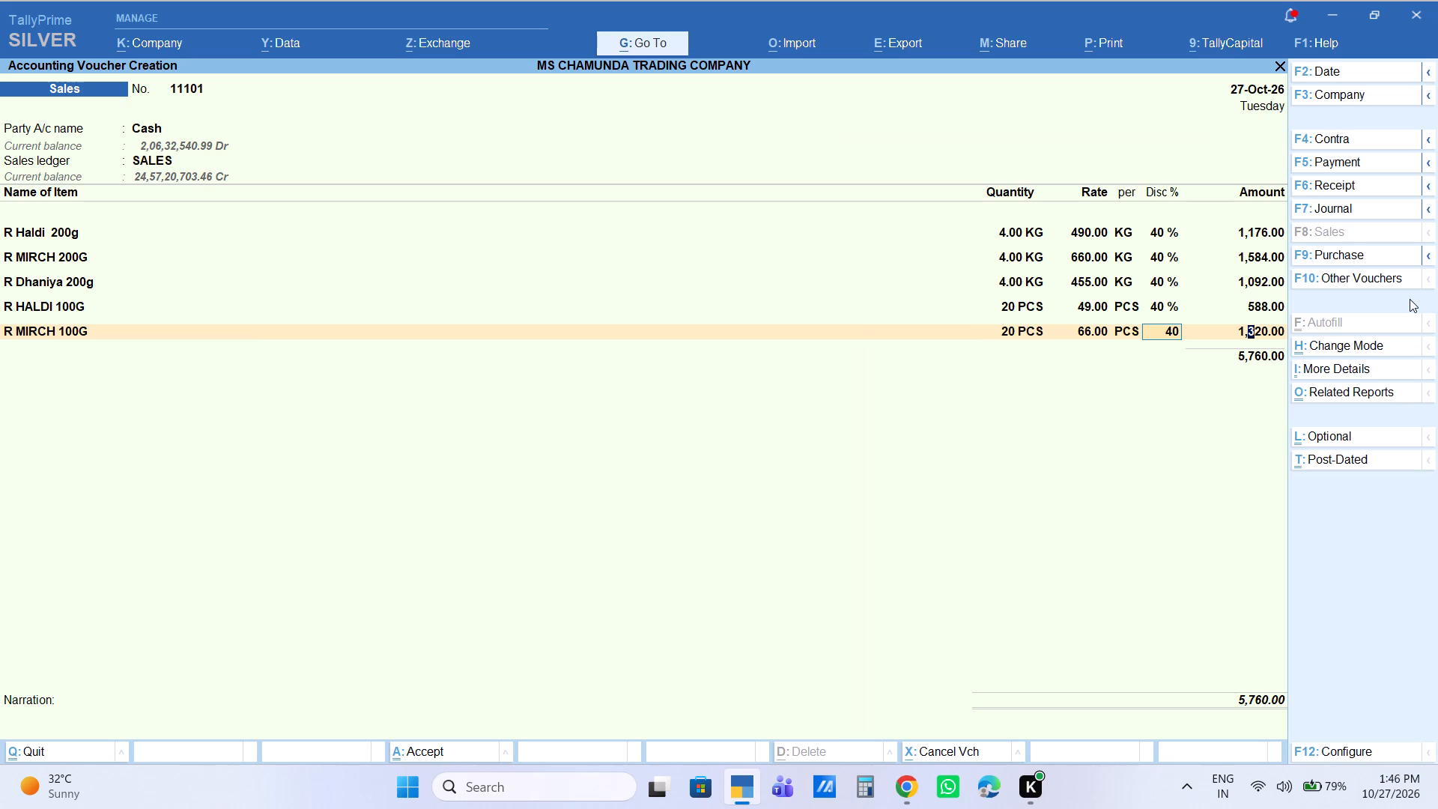
{"action": "key", "text": "Return"}
Add the item Nepali 500ML with a quantity of 2 peti and an amount of 2060.
{"action": "type", "text": "NEPLAIU455"}
{"action": "type", "text": "50"}
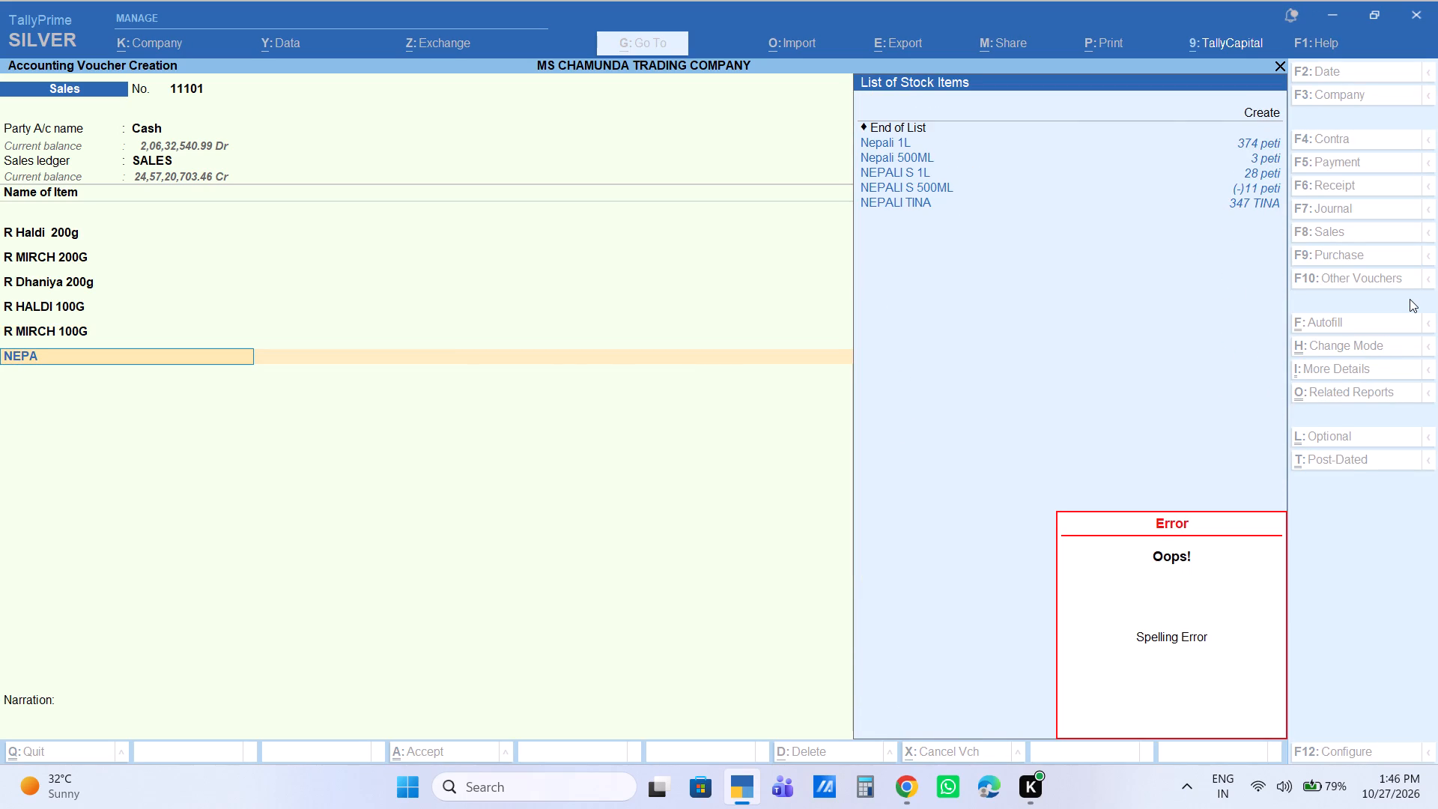
{"action": "key", "text": "Down"}
{"action": "key", "text": "Down"}
{"action": "key", "text": "Return"}
{"action": "key", "text": "2"}
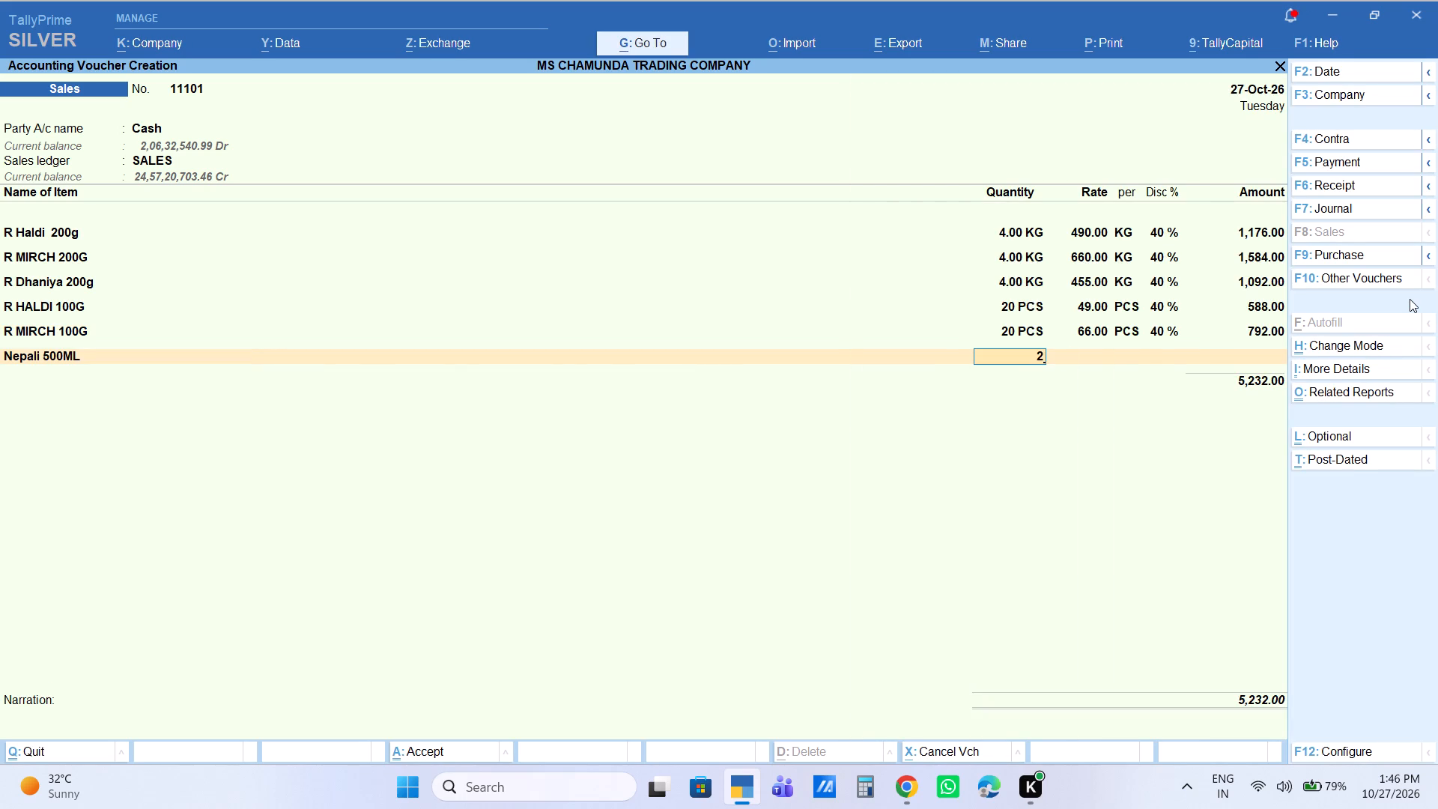
{"action": "key", "text": "Return"}
{"action": "key", "text": "Return"}
{"action": "key", "text": "Return"}
{"action": "key", "text": "Return"}
{"action": "type", "text": "2060"}
{"action": "key", "text": "Return"}
Add the item Sahnai Tina with a quantity of 2 TINA at the 2,160.00 rate, without a discount.
{"action": "type", "text": "SAHNAI"}
{"action": "key", "text": "Down"}
{"action": "key", "text": "Down"}
{"action": "key", "text": "Down"}
{"action": "key", "text": "Return"}
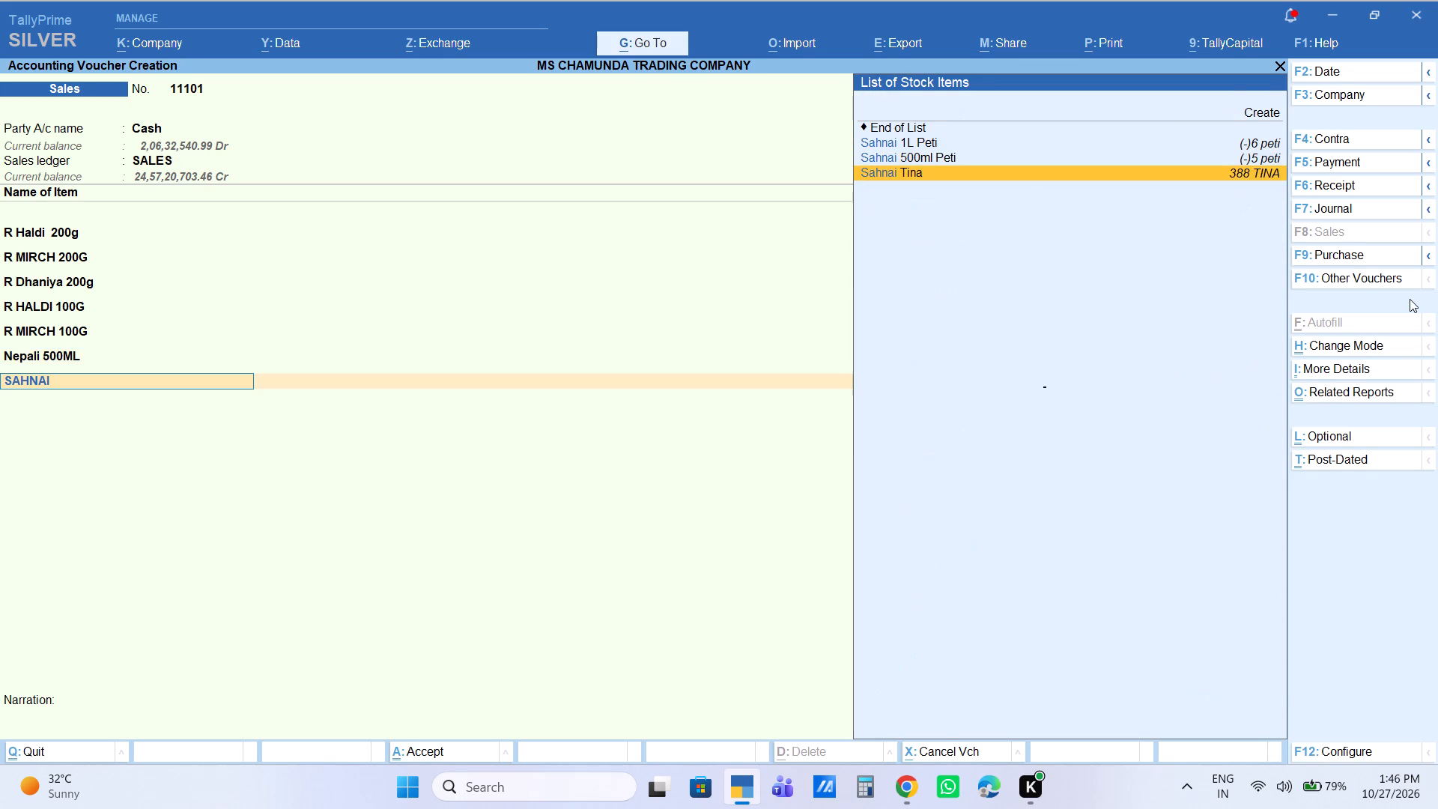
{"action": "key", "text": "2"}
{"action": "key", "text": "Return"}
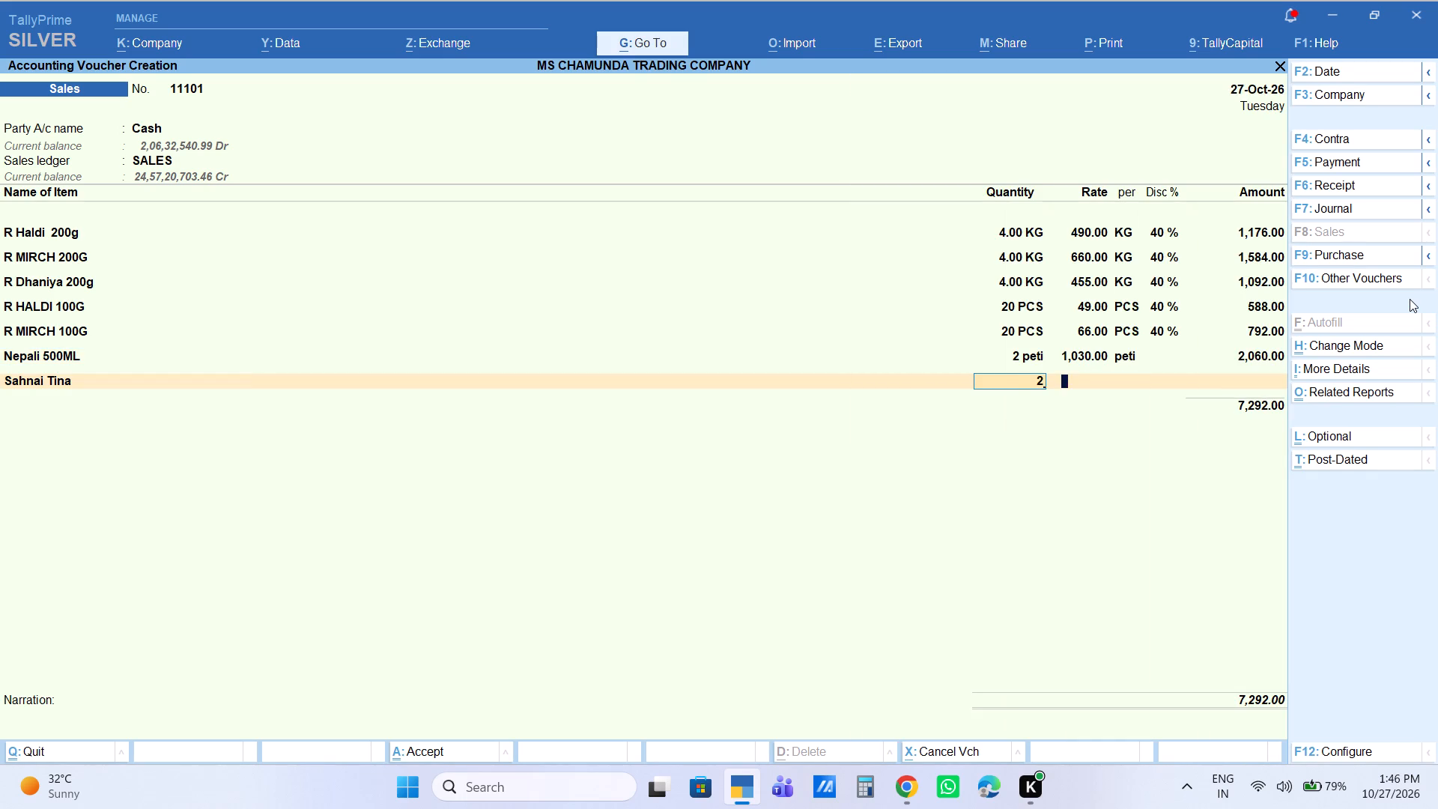
{"action": "key", "text": "Return"}
{"action": "key", "text": "Return"}
{"action": "key", "text": "Return"}
{"action": "key", "text": "Return"}
Add the item MASOOR DAL 30kg with a quantity of 3 BAG at the 2,100.00 rate, without a discount.
{"action": "type", "text": "MASOO"}
{"action": "key", "text": "Down"}
{"action": "key", "text": "Return"}
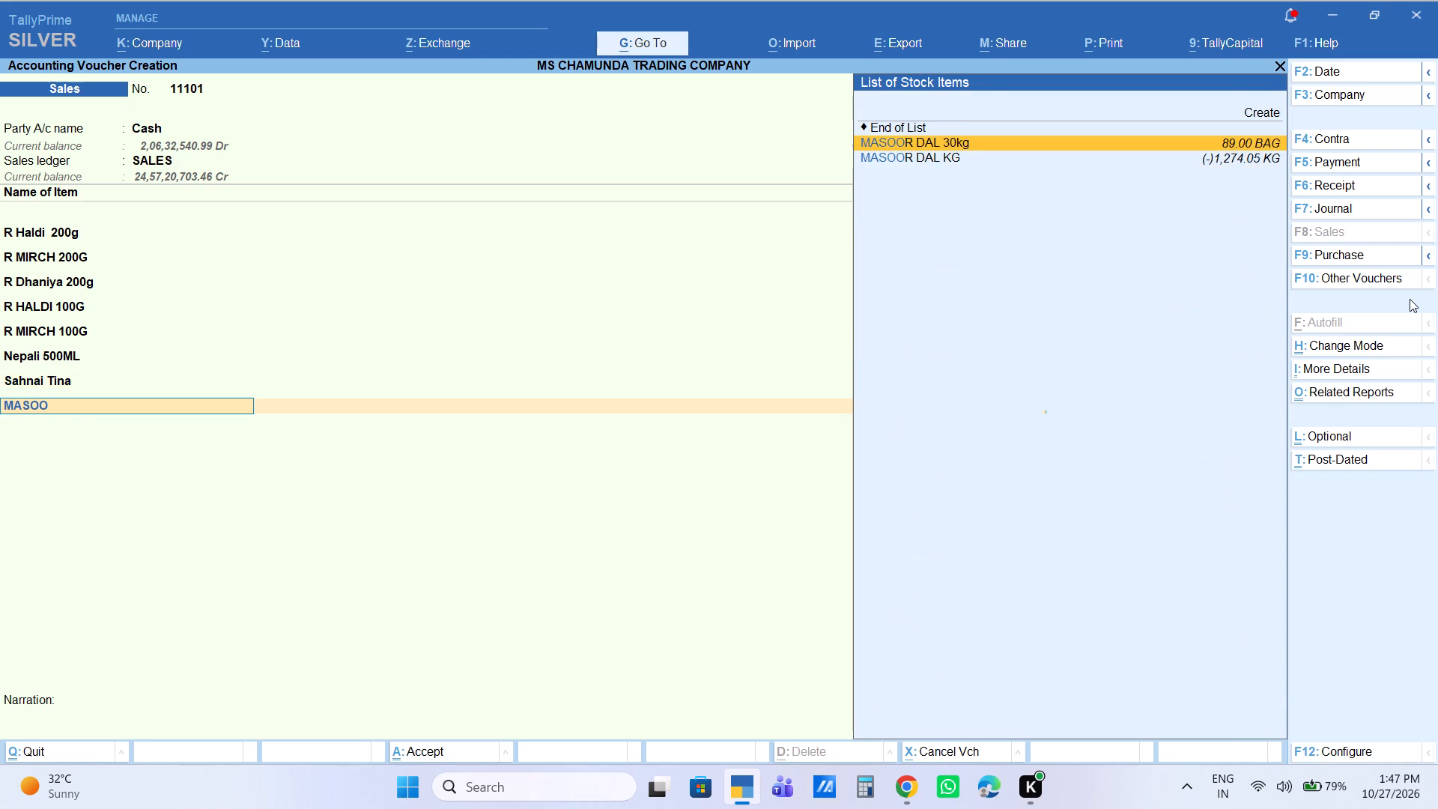
{"action": "key", "text": "3"}
{"action": "key", "text": "Return"}
{"action": "key", "text": "Return"}
{"action": "key", "text": "Return"}
{"action": "key", "text": "Return"}
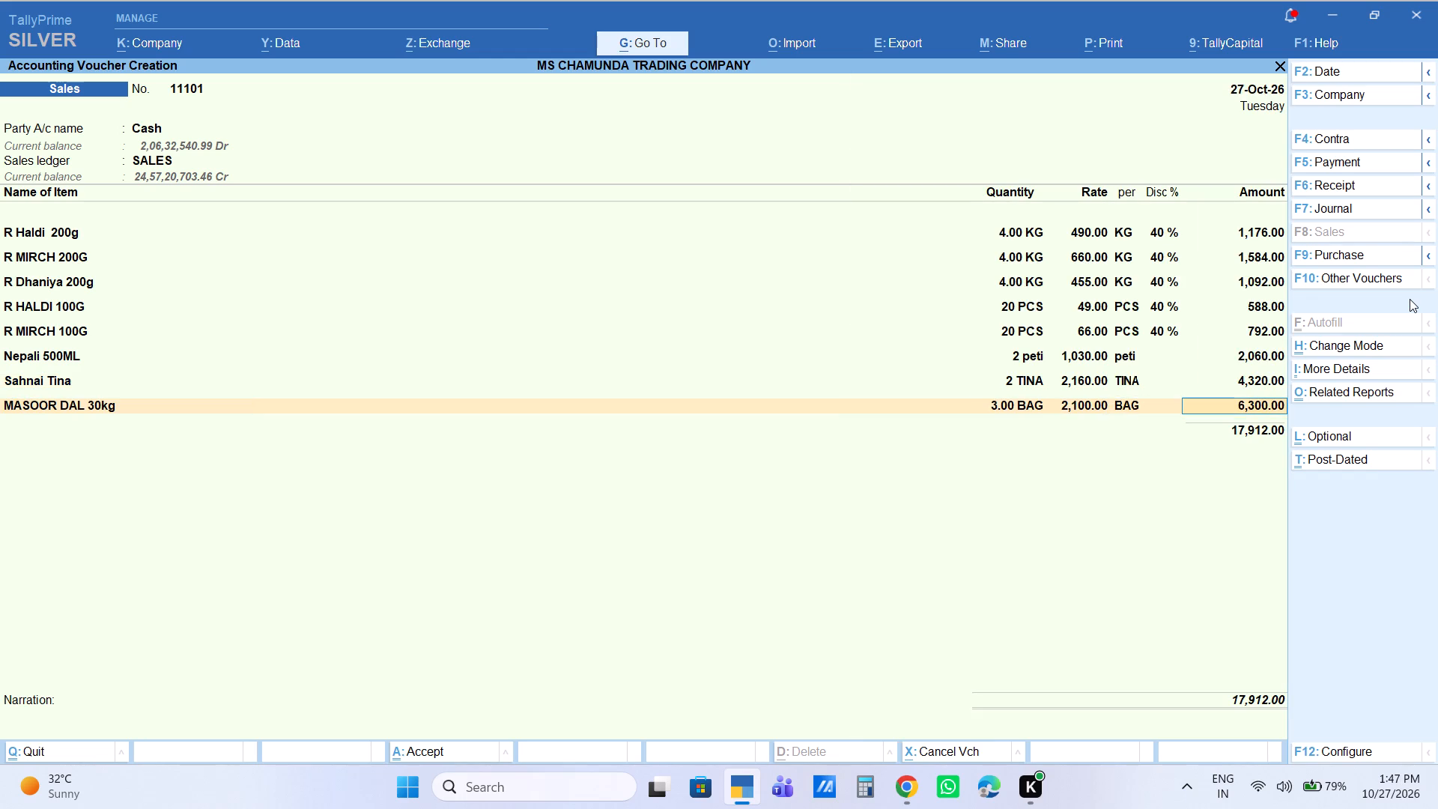
{"action": "key", "text": "Return"}
End the item list and add a Labour Charge of 15 below it.
{"action": "key", "text": "Return"}
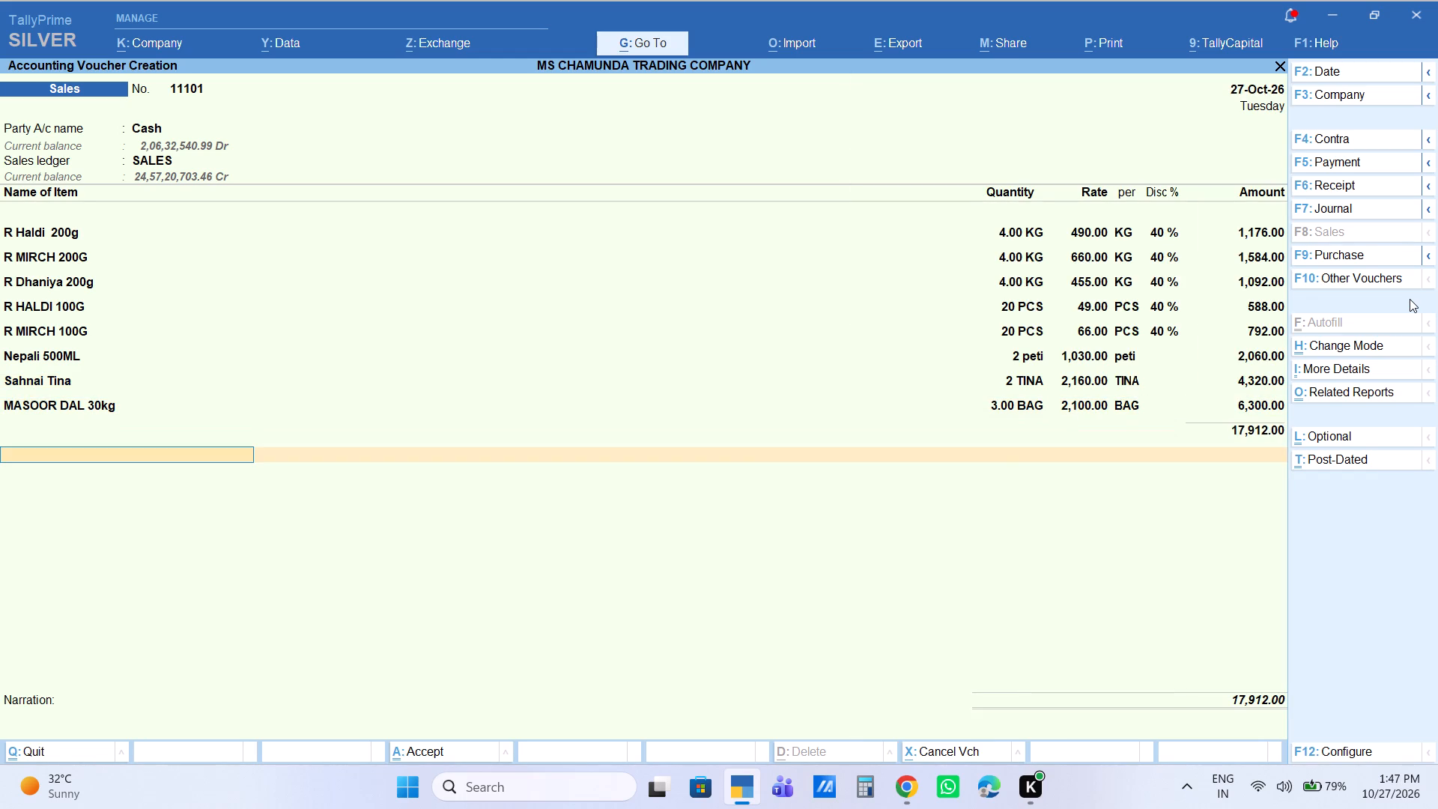
{"action": "type", "text": "LA"}
{"action": "key", "text": "Return"}
{"action": "key", "text": "Return"}
{"action": "type", "text": "15"}
{"action": "key", "text": "Return"}
Add a second Labour Charge line below the first and leave its amount blank.
{"action": "key", "text": "backslash"}
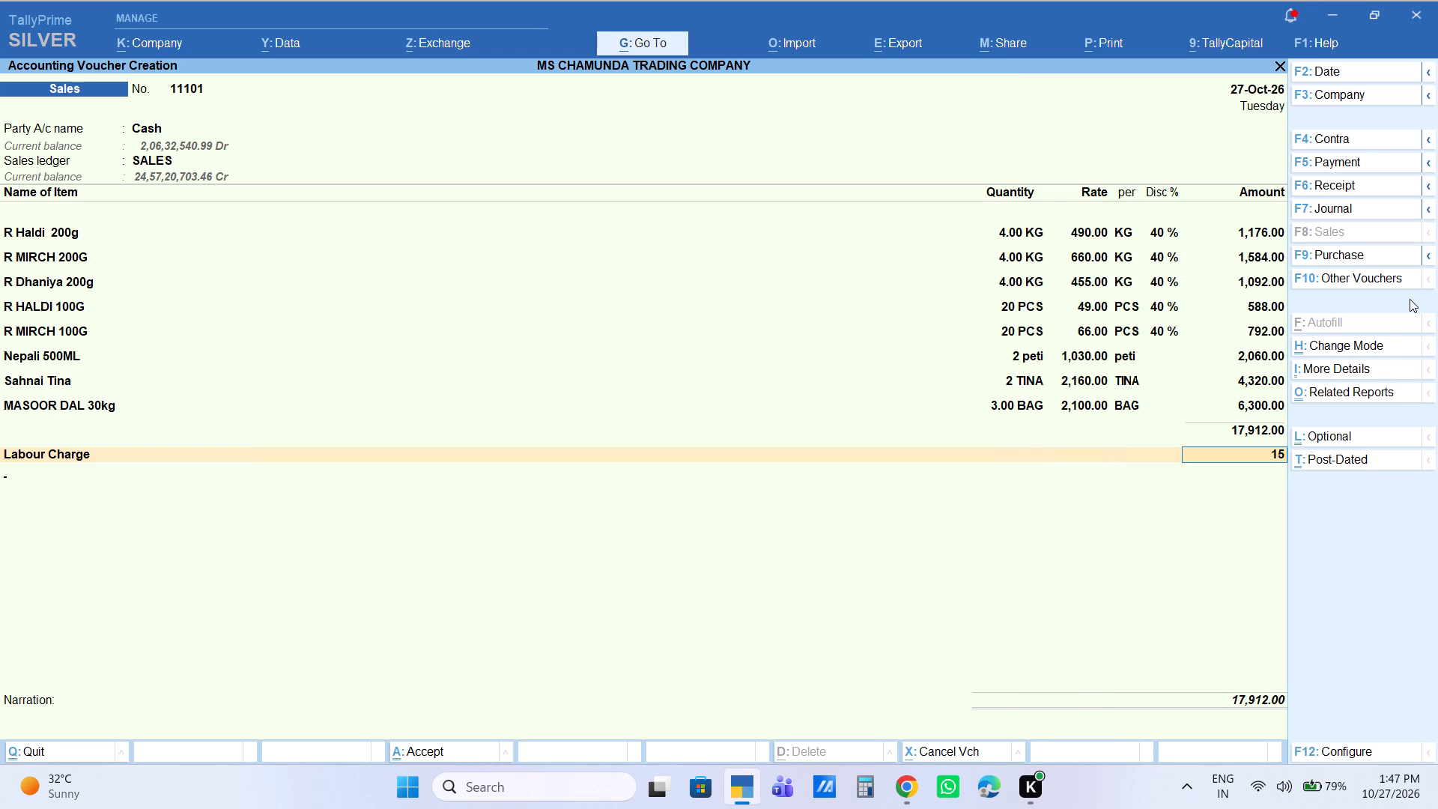
{"action": "key", "text": "Down"}
{"action": "key", "text": "Down"}
{"action": "key", "text": "Down"}
{"action": "key", "text": "Down"}
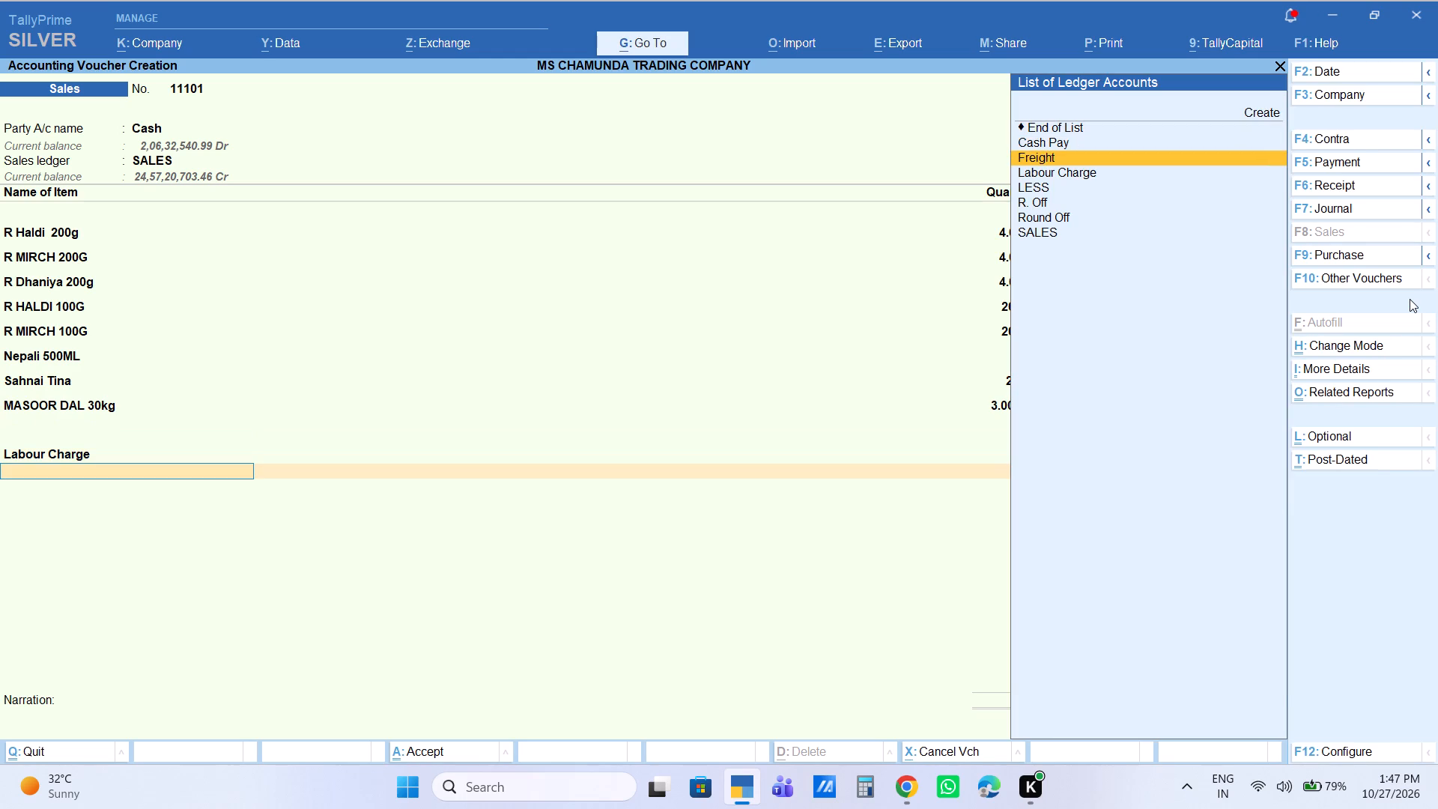
{"action": "key", "text": "Return"}
{"action": "key", "text": "Return"}
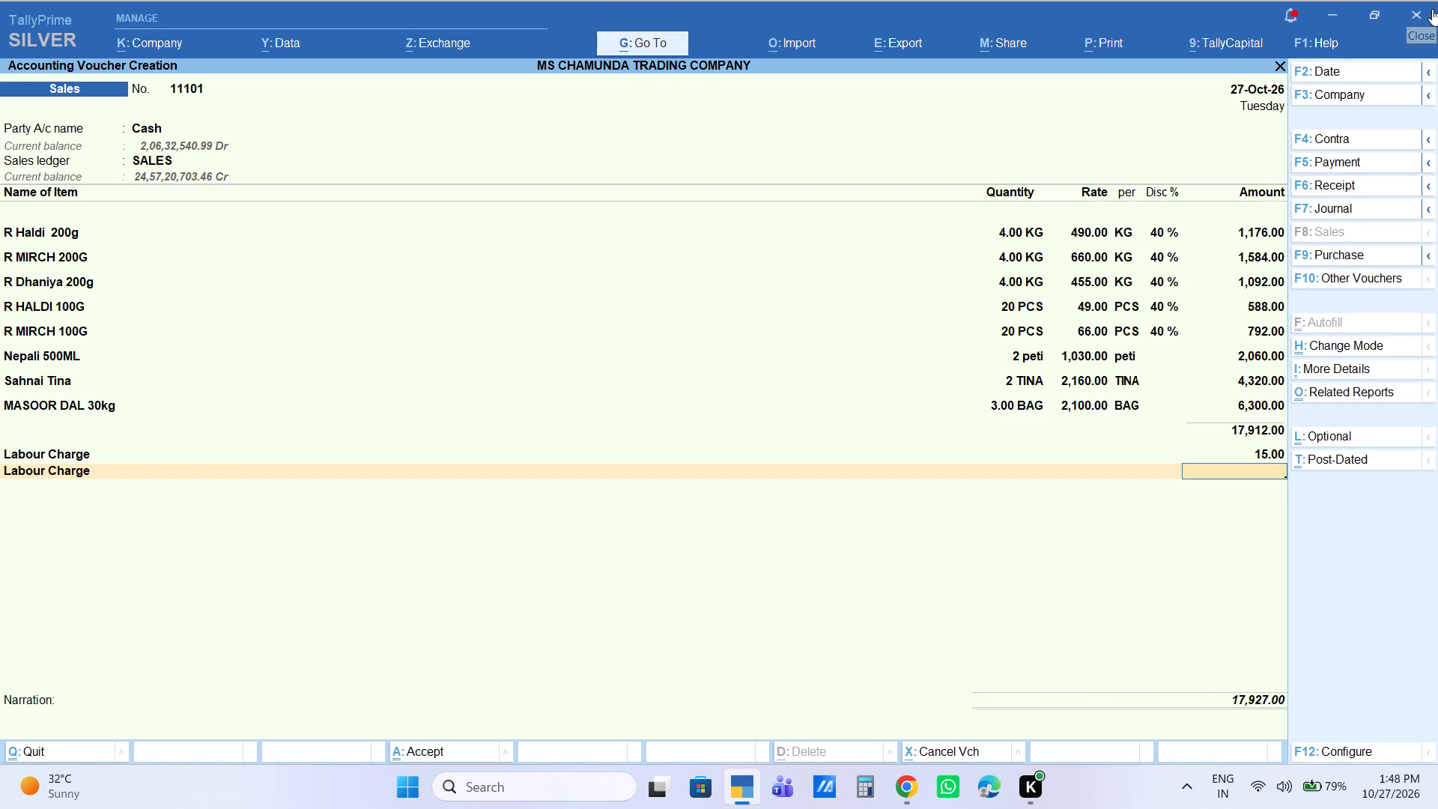
{"action": "key", "text": "Return"}
Finish the charges, leave the narration empty and save the cash sales voucher.
{"action": "key", "text": "Return"}
{"action": "key", "text": "Return"}
{"action": "key", "text": "Return"}
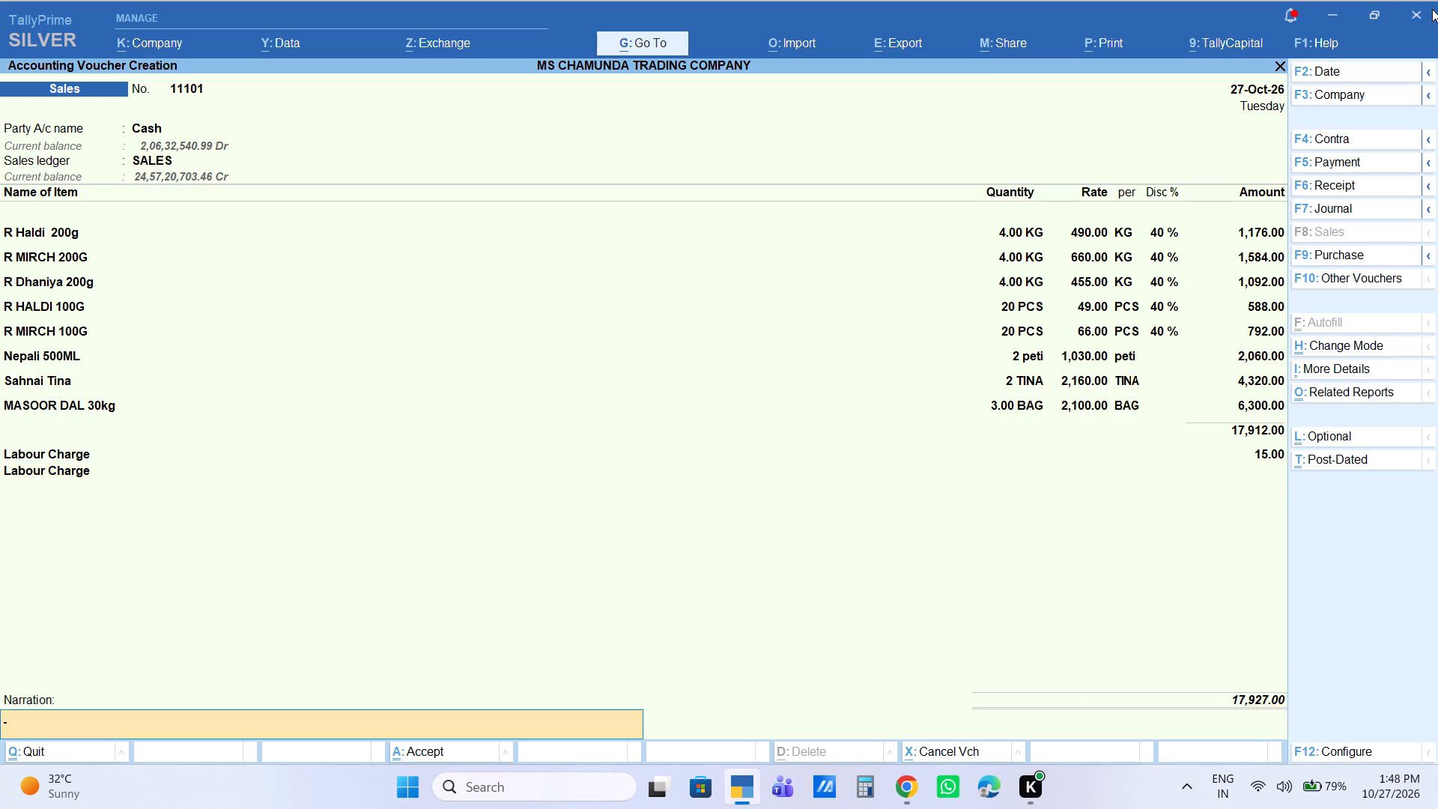
{"action": "key", "text": "Return"}
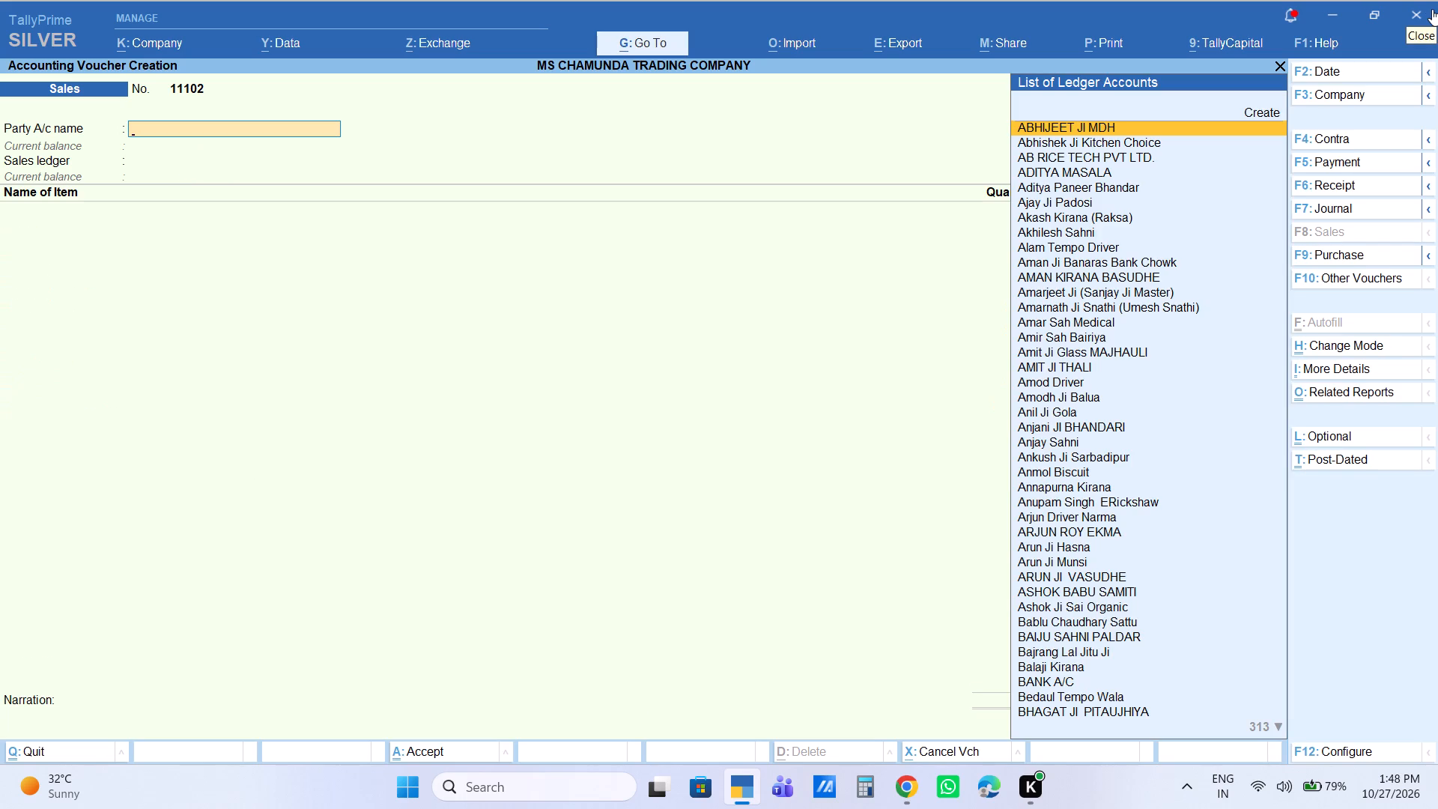
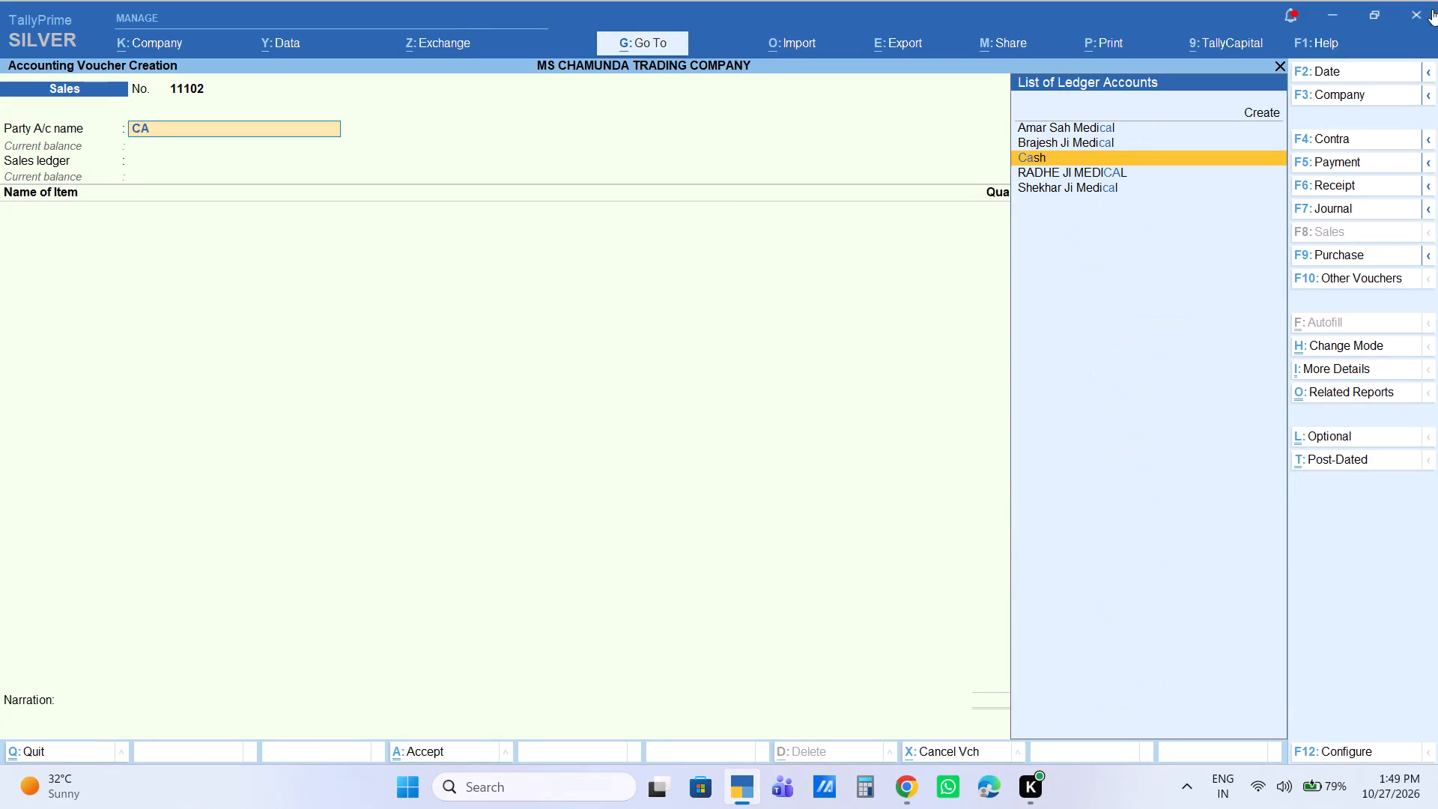
Set Cash as the party account and SALES as the sales ledger for the new sales voucher.
{"action": "key", "text": "Return"}
{"action": "key", "text": "Return"}
{"action": "key", "text": "Return"}
{"action": "key", "text": "Return"}
{"action": "key", "text": "Return"}
{"action": "key", "text": "Return"}
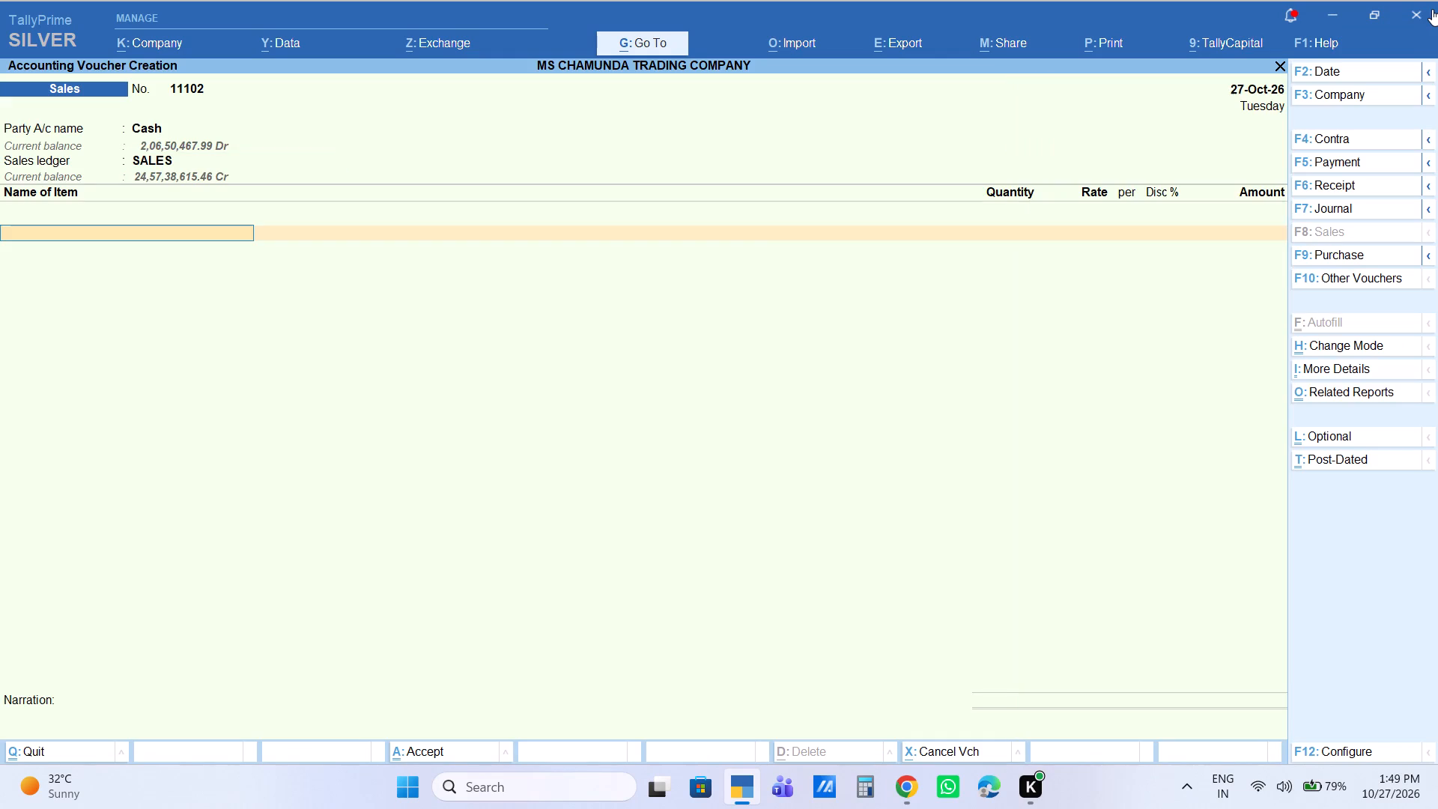
Go back into the cash voucher's header, enter ANUP in the party details and return to the empty item line.
{"action": "key", "text": "BackSpace"}
{"action": "key", "text": "BackSpace"}
{"action": "key", "text": "BackSpace"}
{"action": "key", "text": "Return"}
{"action": "type", "text": "ANUP"}
{"action": "key", "text": "Return"}
{"action": "key", "text": "Return"}
{"action": "key", "text": "Return"}
{"action": "key", "text": "Return"}
{"action": "key", "text": "Return"}
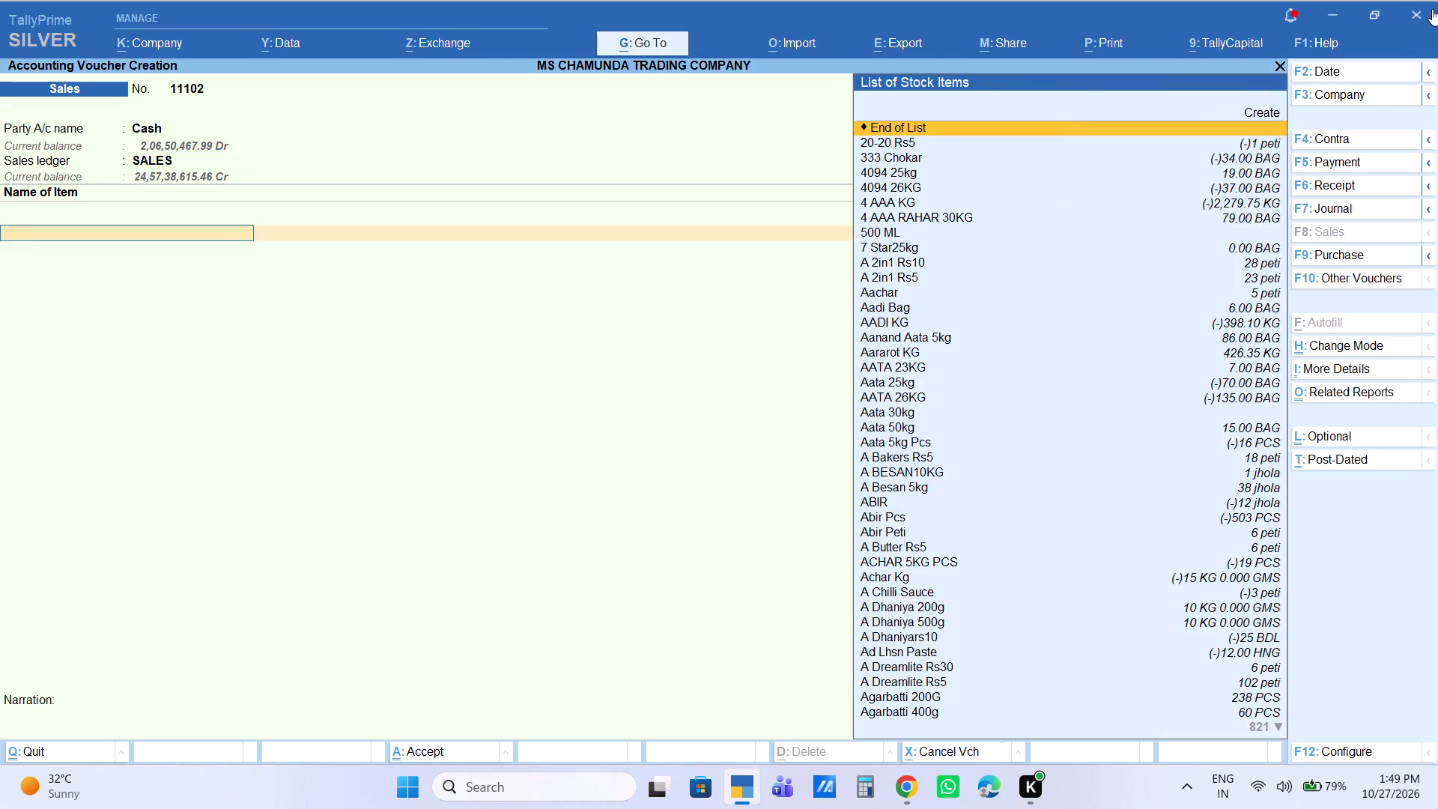
{"action": "key", "text": "Return"}
{"action": "key", "text": "BackSpace"}
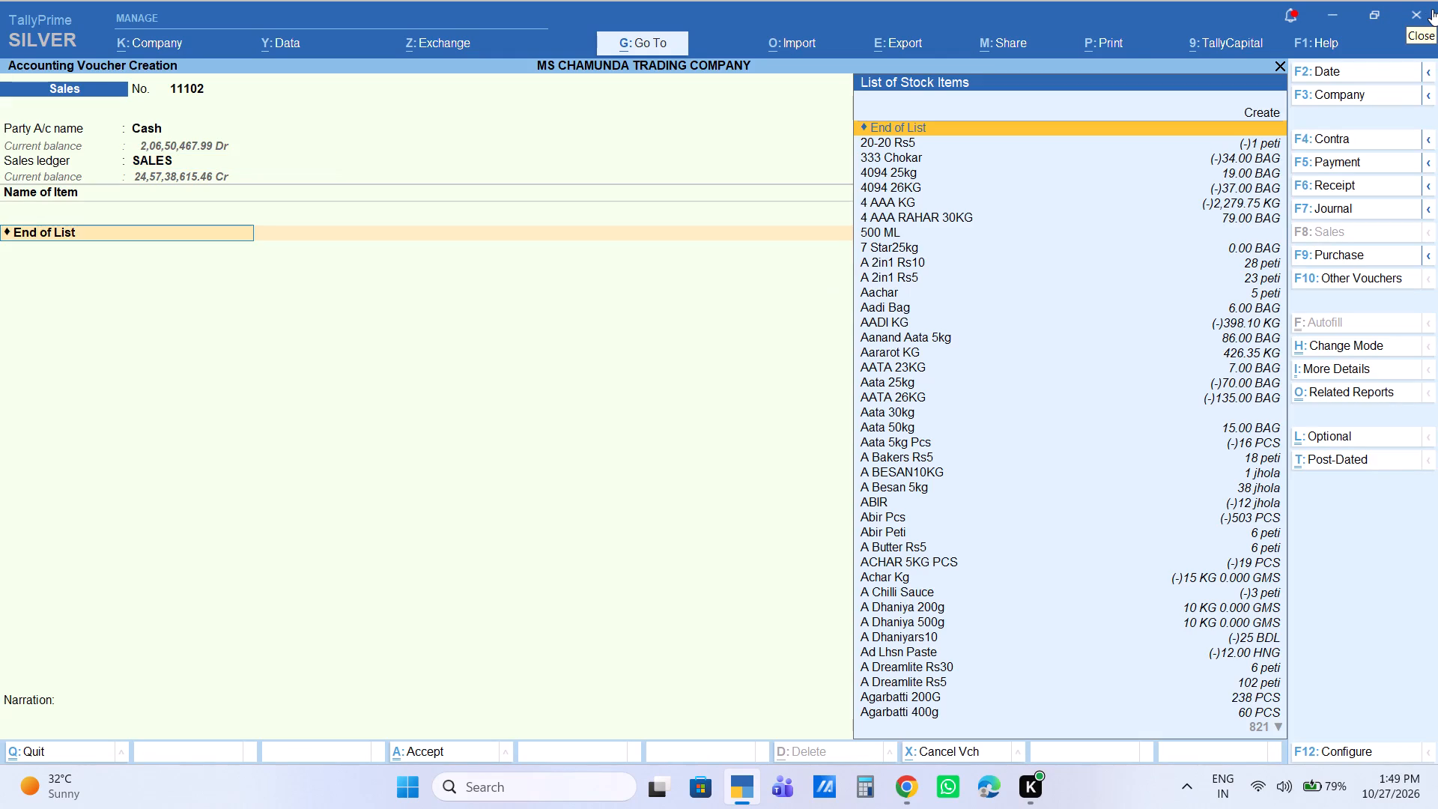
Add the item CHINI SF 50kg with a quantity of 1 BAG and an amount of 3,000, without a discount.
{"action": "type", "text": "SF"}
{"action": "key", "text": "Return"}
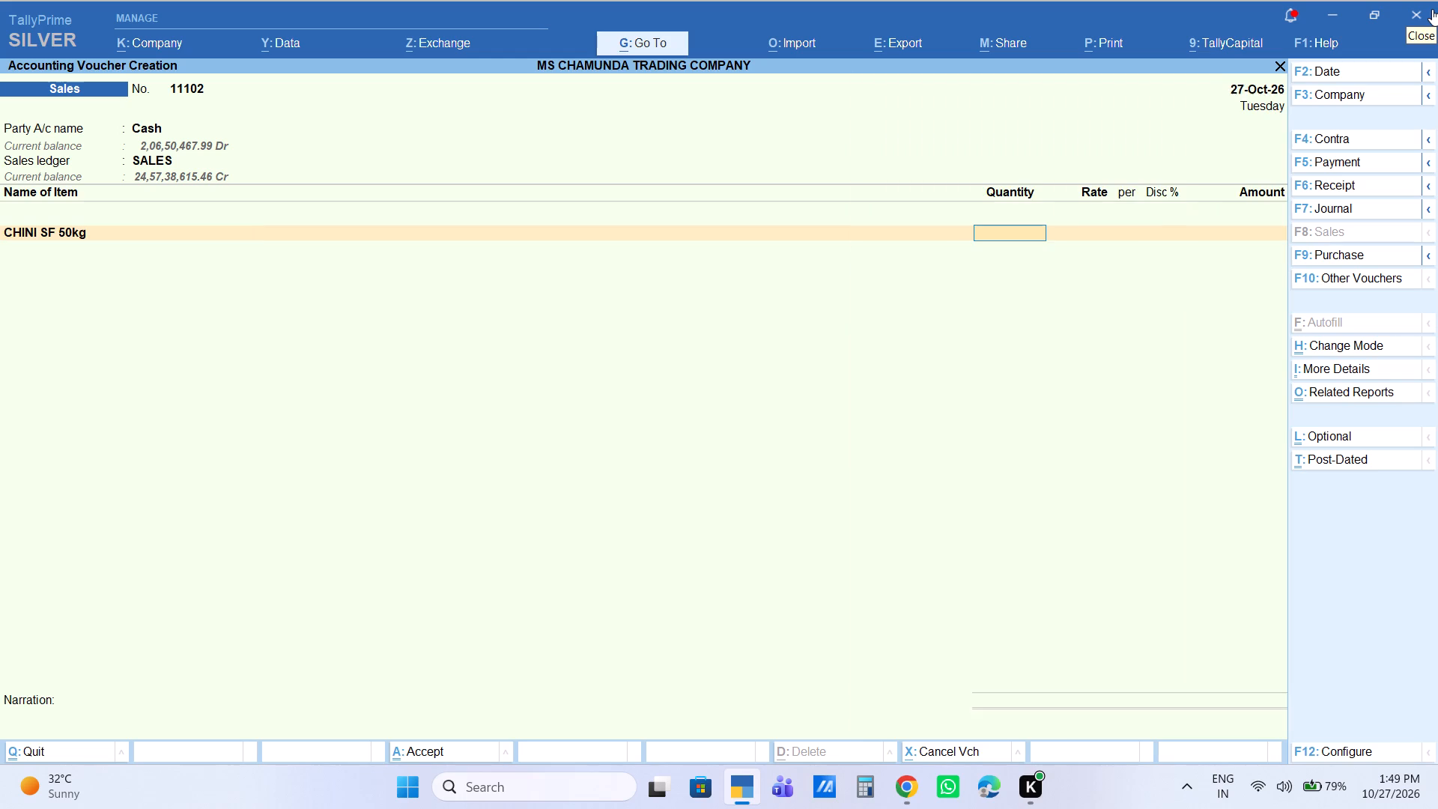
{"action": "key", "text": "1"}
{"action": "key", "text": "Return"}
{"action": "key", "text": "Return"}
{"action": "key", "text": "Return"}
{"action": "key", "text": "Return"}
{"action": "type", "text": "3000"}
{"action": "key", "text": "Return"}
Add the item C.P Rs1 Peti with a quantity of 1 peti at the 710.00 rate, without a discount.
{"action": "type", "text": "CP"}
{"action": "key", "text": "Return"}
{"action": "key", "text": "1"}
{"action": "key", "text": "Return"}
{"action": "key", "text": "Return"}
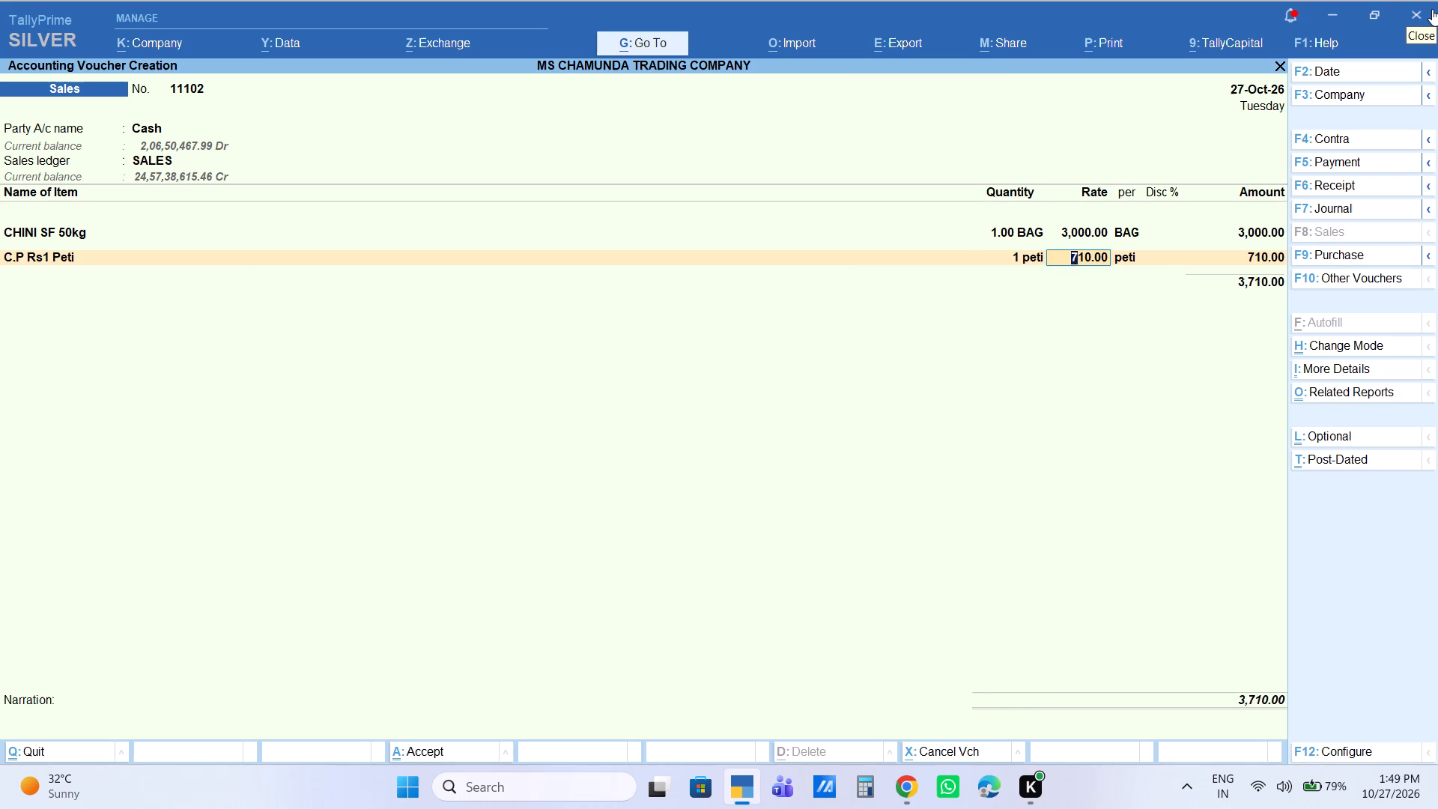
{"action": "key", "text": "Return"}
{"action": "key", "text": "Return"}
{"action": "key", "text": "Return"}
Add the item SALONI 500ML PETI with a quantity of 1 peti and an amount of 3,440, without a discount.
{"action": "type", "text": "SA"}
{"action": "type", "text": "LONI500"}
{"action": "key", "text": "Down"}
{"action": "key", "text": "Down"}
{"action": "key", "text": "Return"}
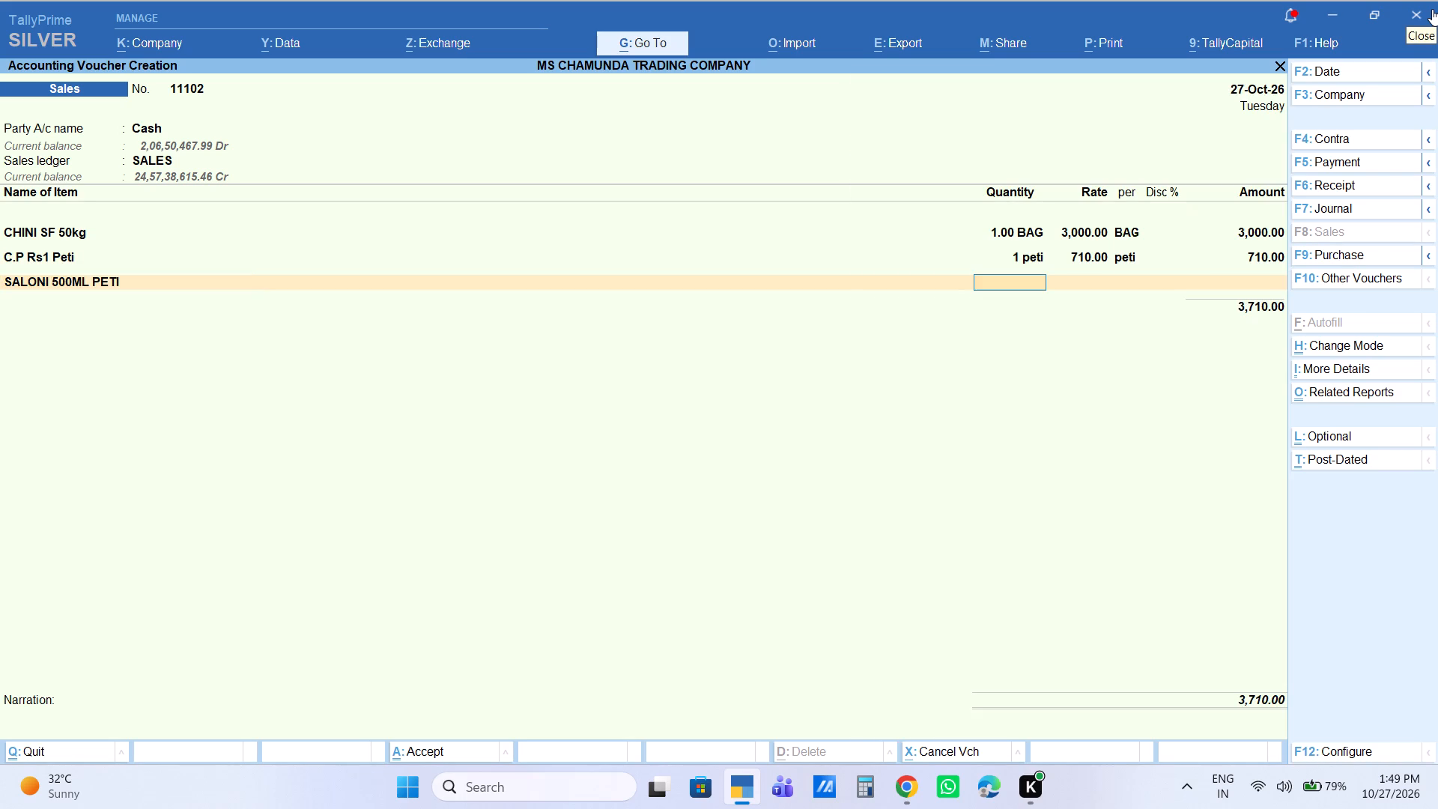
{"action": "key", "text": "1"}
{"action": "key", "text": "Return"}
{"action": "key", "text": "Return"}
{"action": "key", "text": "Return"}
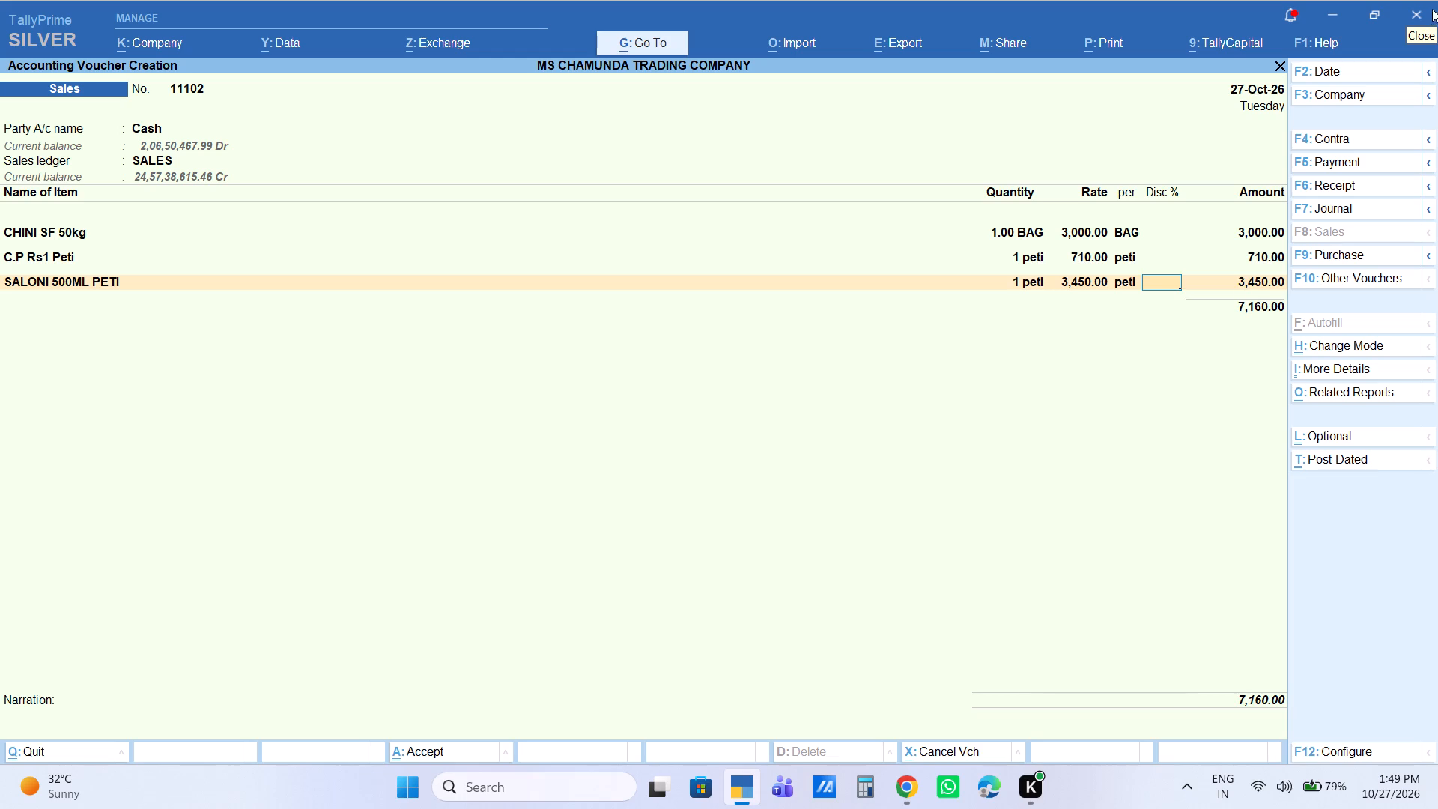
{"action": "key", "text": "Return"}
{"action": "type", "text": "3440"}
{"action": "key", "text": "Return"}
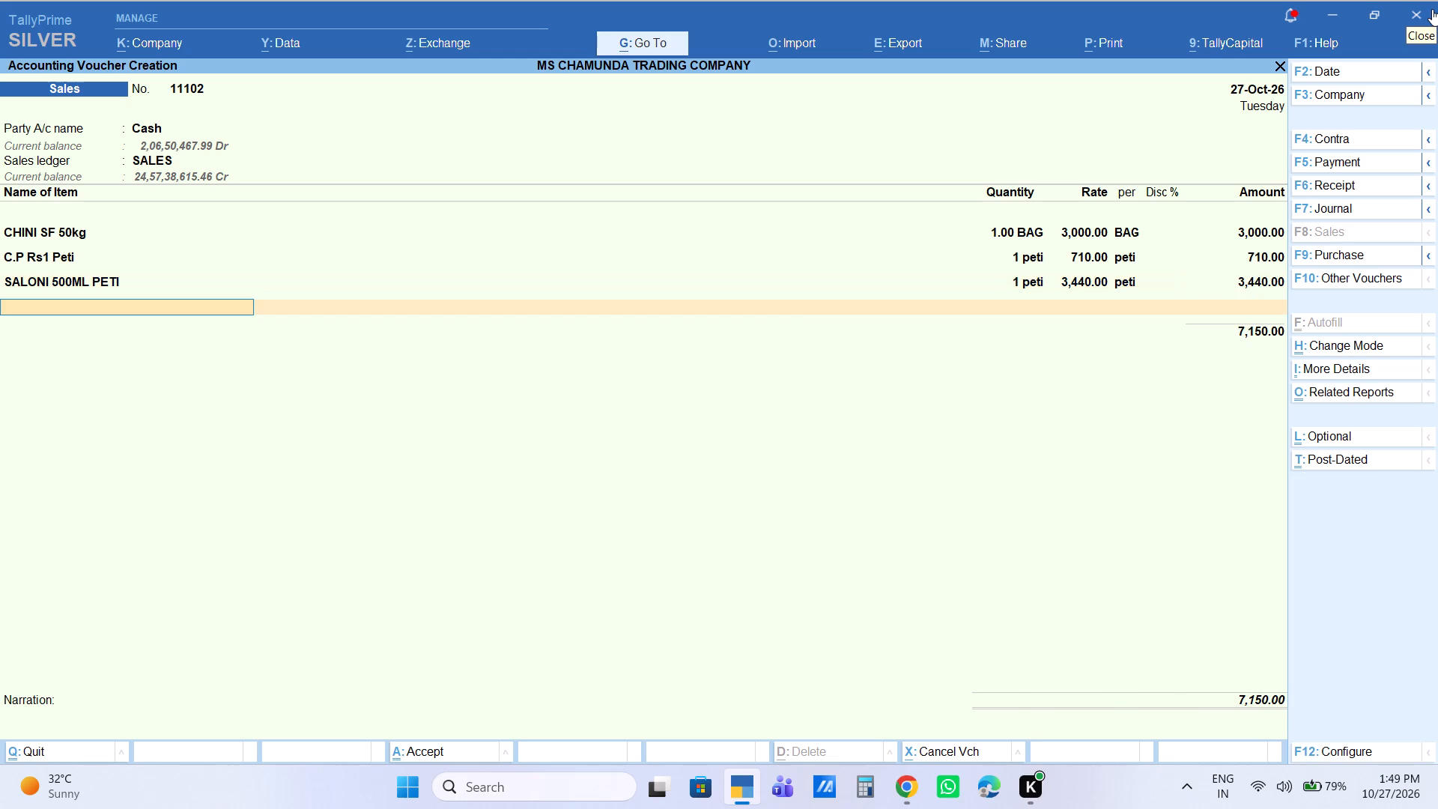
End the item list and add a Labour Charge of 10 below it.
{"action": "key", "text": "Return"}
{"action": "key", "text": "Down"}
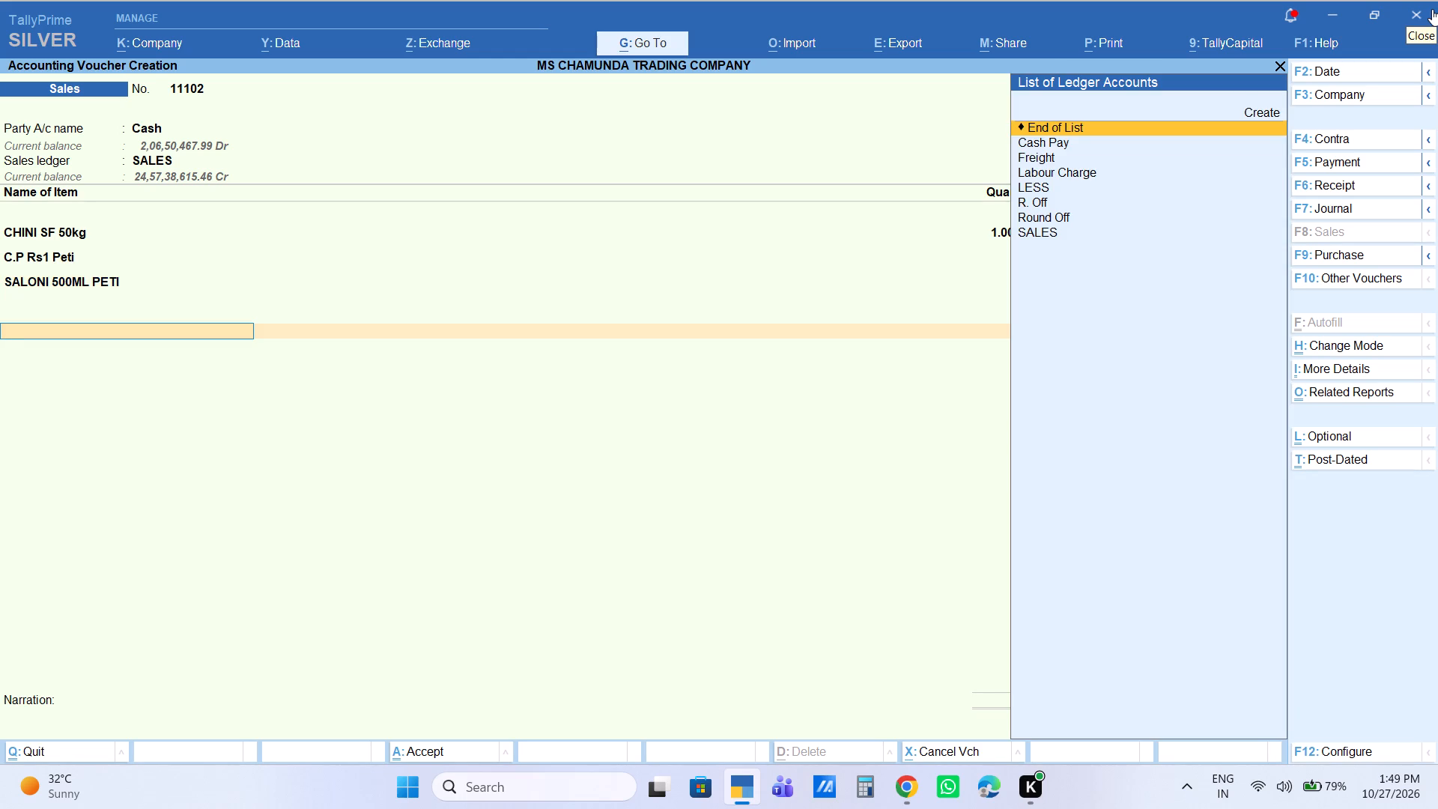
{"action": "key", "text": "Down"}
{"action": "key", "text": "Down"}
{"action": "key", "text": "Down"}
{"action": "key", "text": "Up"}
{"action": "key", "text": "Return"}
{"action": "key", "text": "Return"}
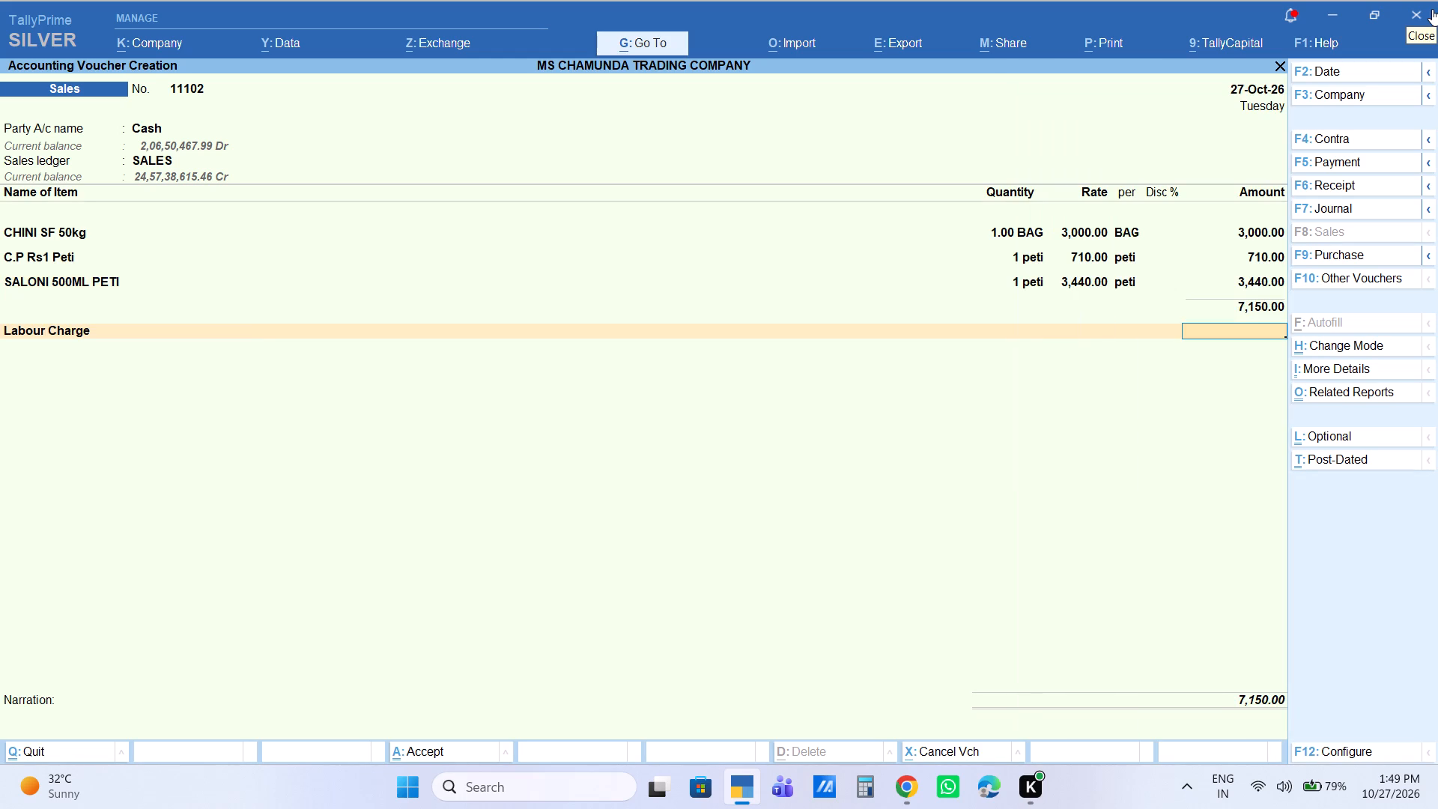
{"action": "type", "text": "10"}
{"action": "key", "text": "Return"}
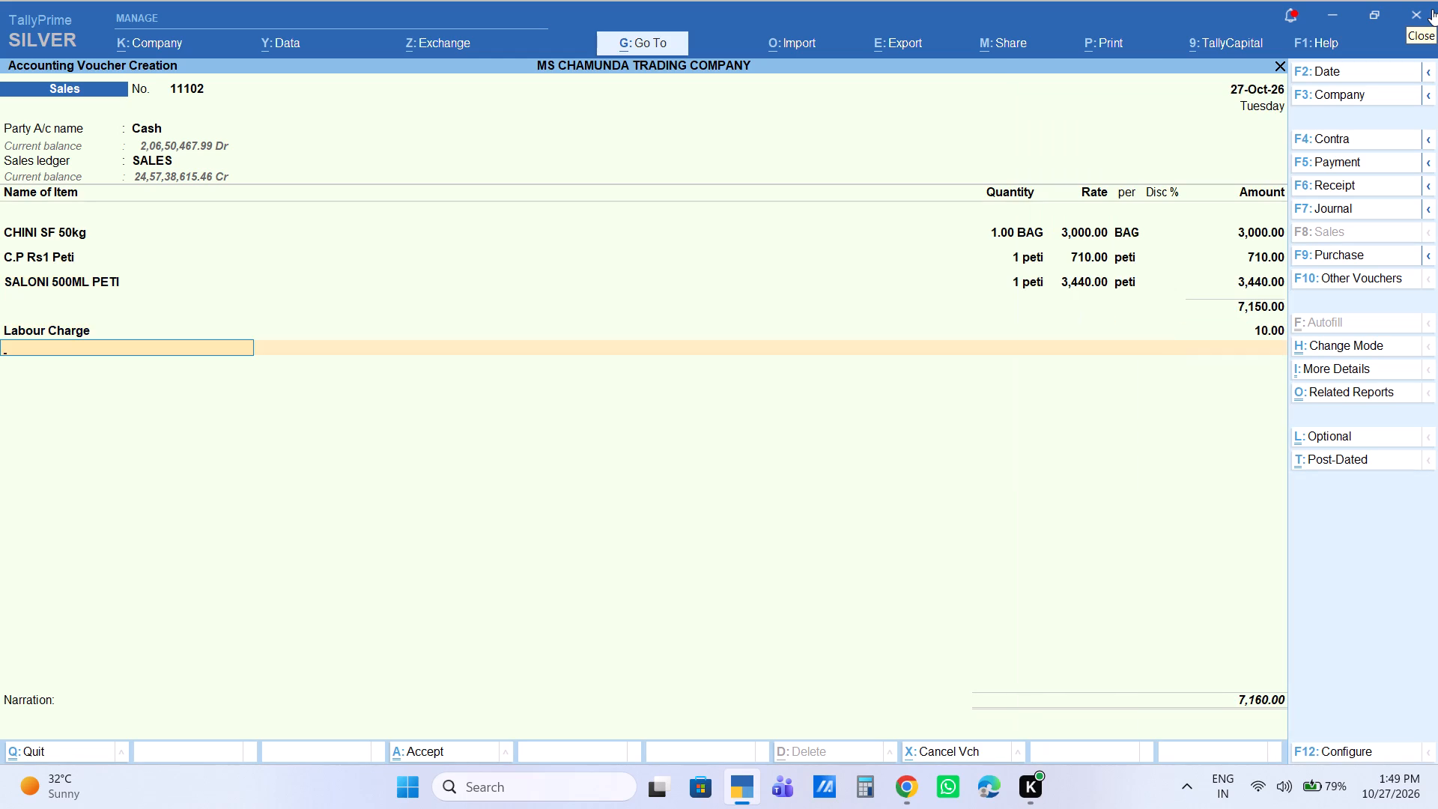
Finish the charges, leave the narration empty and save the cash sales voucher.
{"action": "key", "text": "Return"}
{"action": "key", "text": "Return"}
{"action": "key", "text": "Return"}
{"action": "key", "text": "Return"}
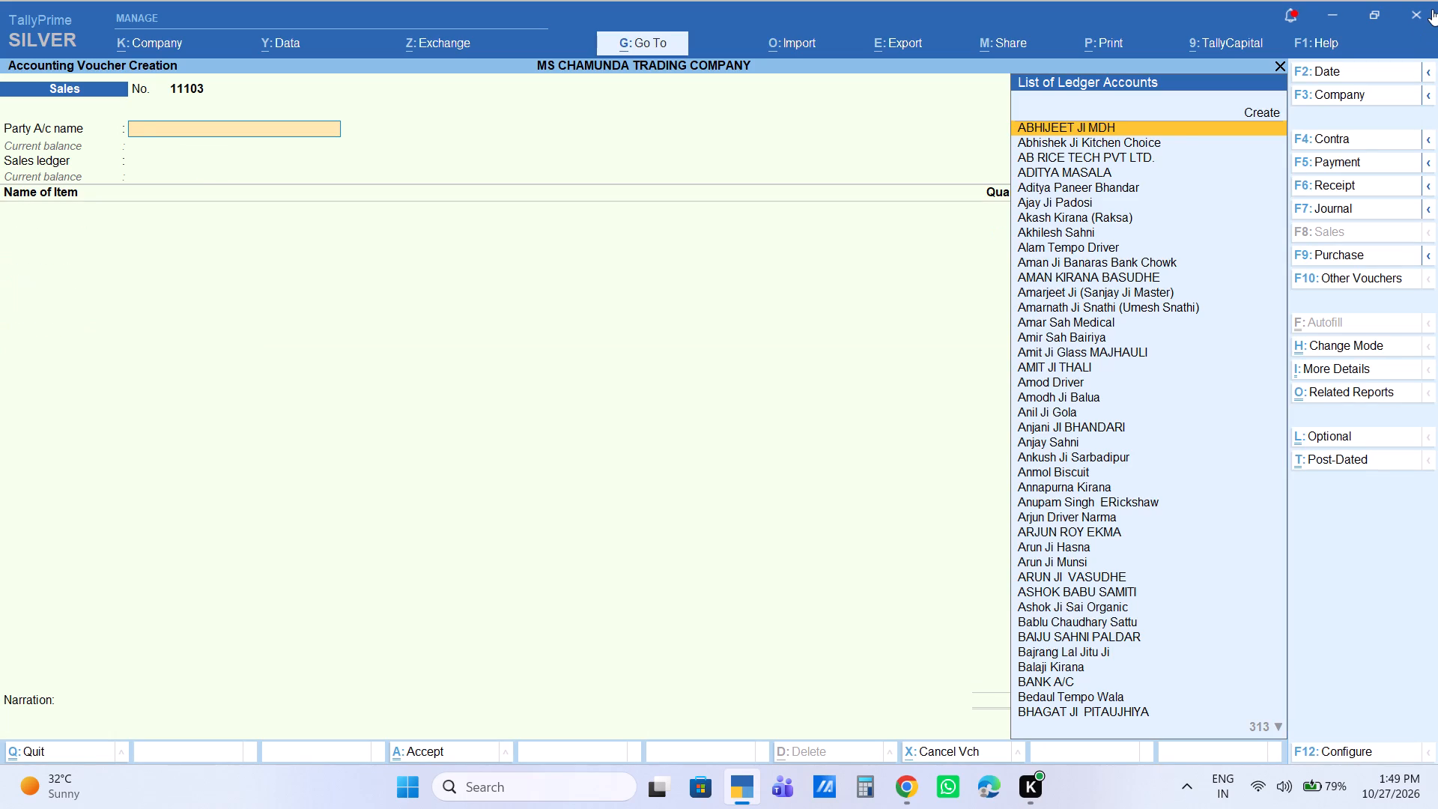
Set Cash as the party account and SALES as the sales ledger for the new sales voucher.
{"action": "type", "text": "CA"}
{"action": "key", "text": "Return"}
{"action": "key", "text": "Return"}
{"action": "key", "text": "Return"}
{"action": "key", "text": "Return"}
{"action": "key", "text": "Return"}
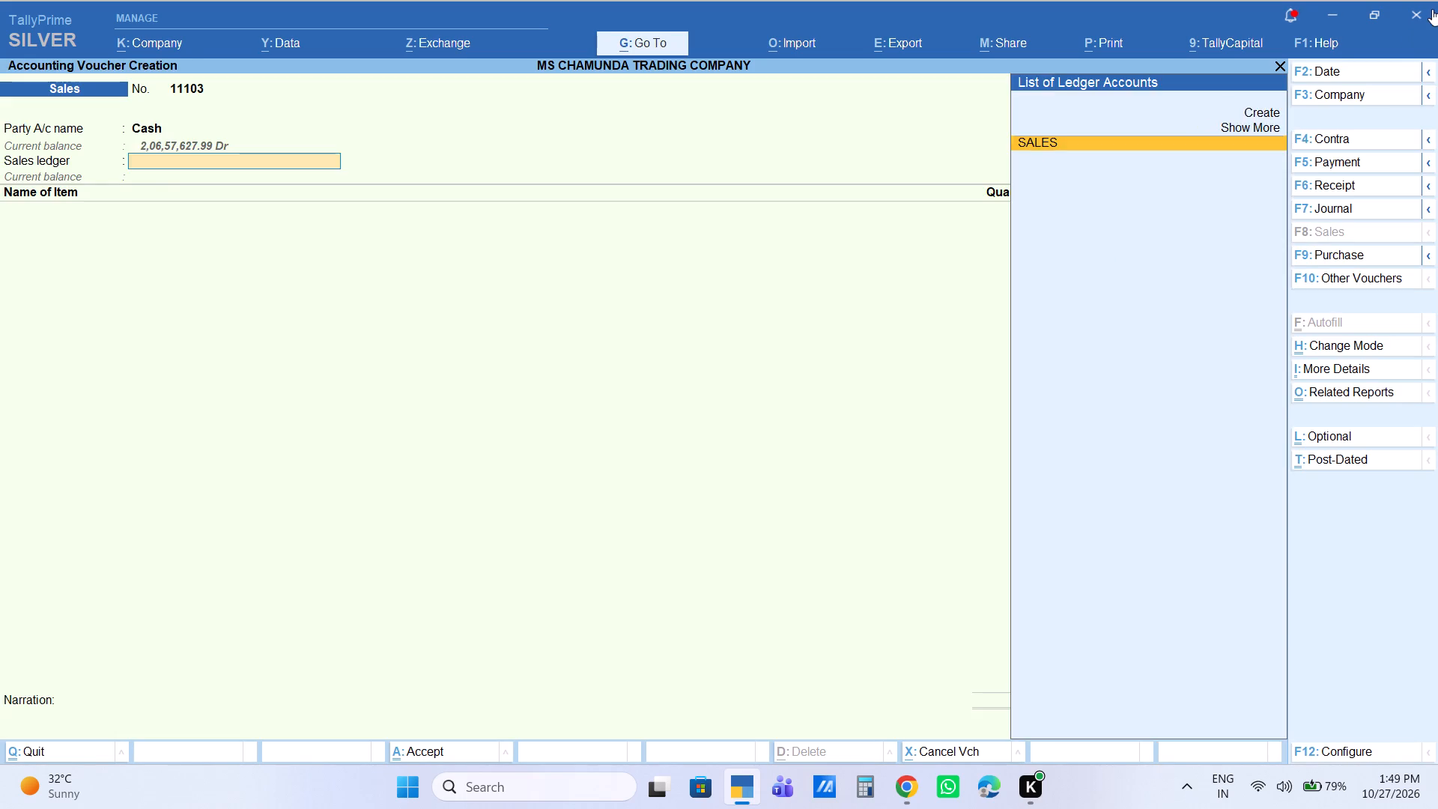
{"action": "key", "text": "Return"}
Add the item CHINI SF 50kg with a quantity of 1 BAG at the 3,000.00 rate, without a discount.
{"action": "type", "text": "SF"}
{"action": "key", "text": "Return"}
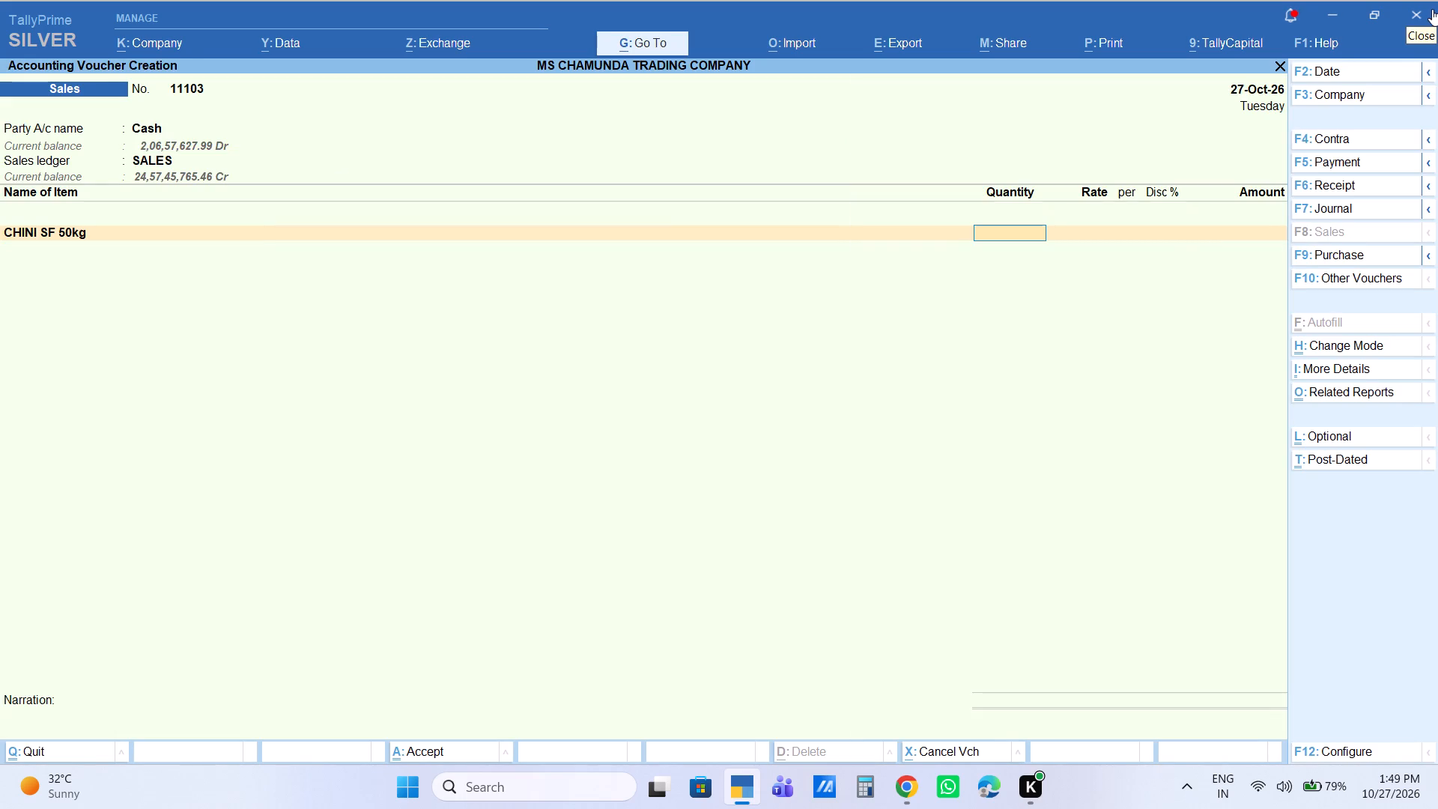
{"action": "key", "text": "1"}
{"action": "key", "text": "Return"}
{"action": "key", "text": "Return"}
{"action": "key", "text": "Return"}
{"action": "key", "text": "Return"}
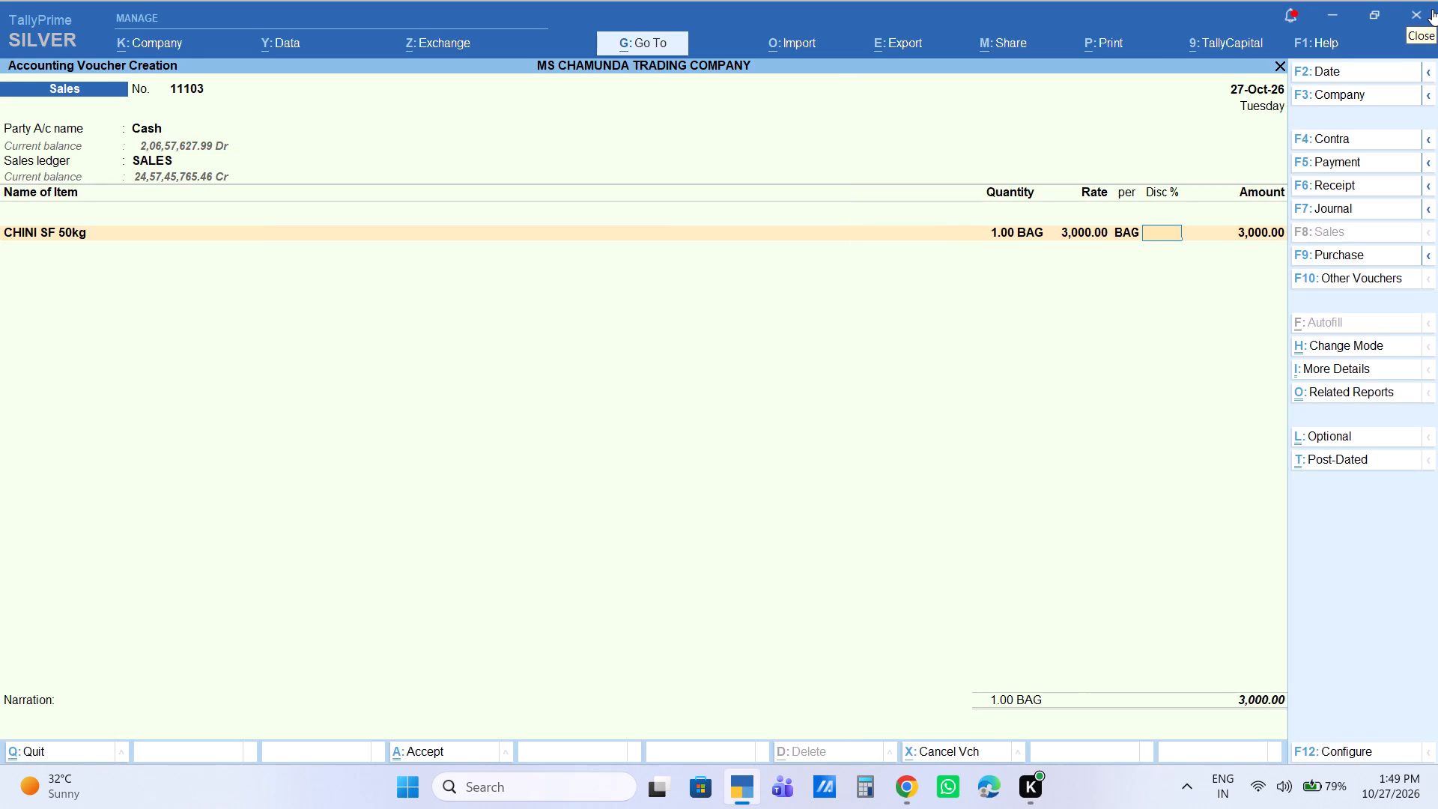
{"action": "key", "text": "Return"}
End the item list, add no charges or narration, and save the cash sales voucher.
{"action": "key", "text": "Return"}
{"action": "key", "text": "Return"}
{"action": "key", "text": "Return"}
{"action": "key", "text": "Return"}
{"action": "key", "text": "Return"}
{"action": "key", "text": "Return"}
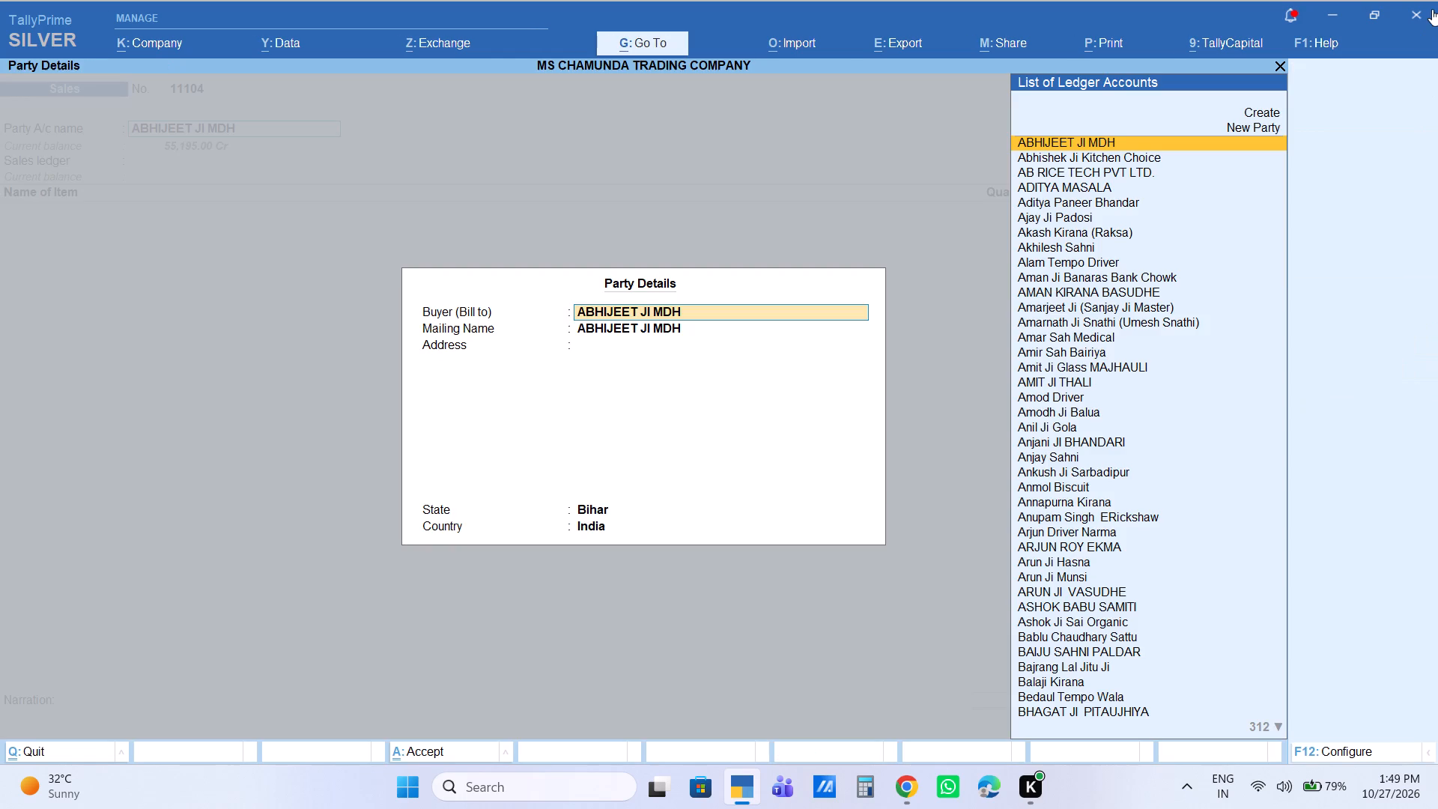
{"action": "key", "text": "BackSpace"}
{"action": "type", "text": "CA"}
{"action": "key", "text": "Return"}
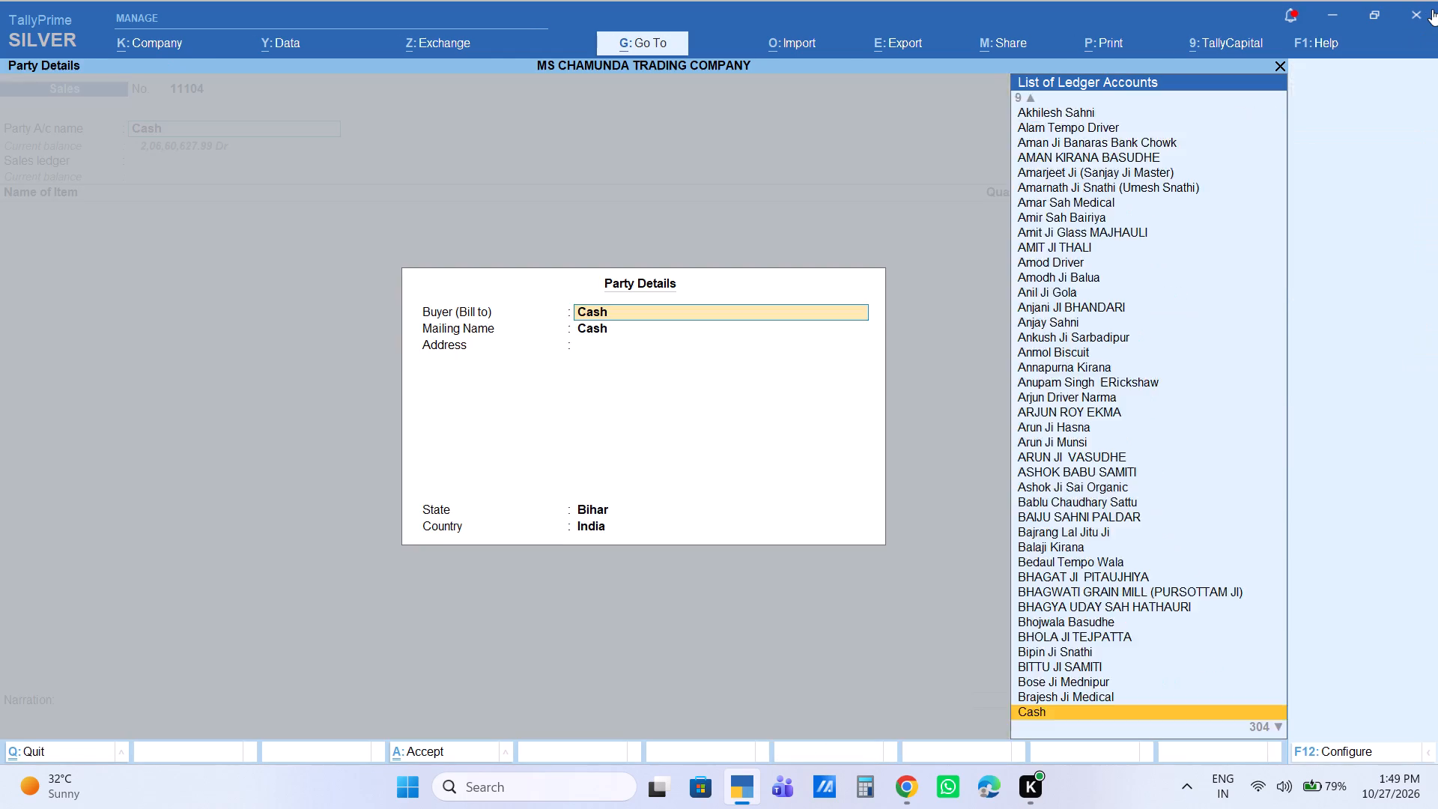
{"action": "key", "text": "Return"}
{"action": "key", "text": "Return"}
{"action": "key", "text": "Return"}
{"action": "key", "text": "Return"}
{"action": "key", "text": "Return"}
Add the item Raees 30kg with a quantity of 1 BAG and an amount of 3,000, without a discount.
{"action": "type", "text": "RAEE"}
{"action": "key", "text": "Down"}
{"action": "key", "text": "Down"}
{"action": "key", "text": "Return"}
{"action": "key", "text": "1"}
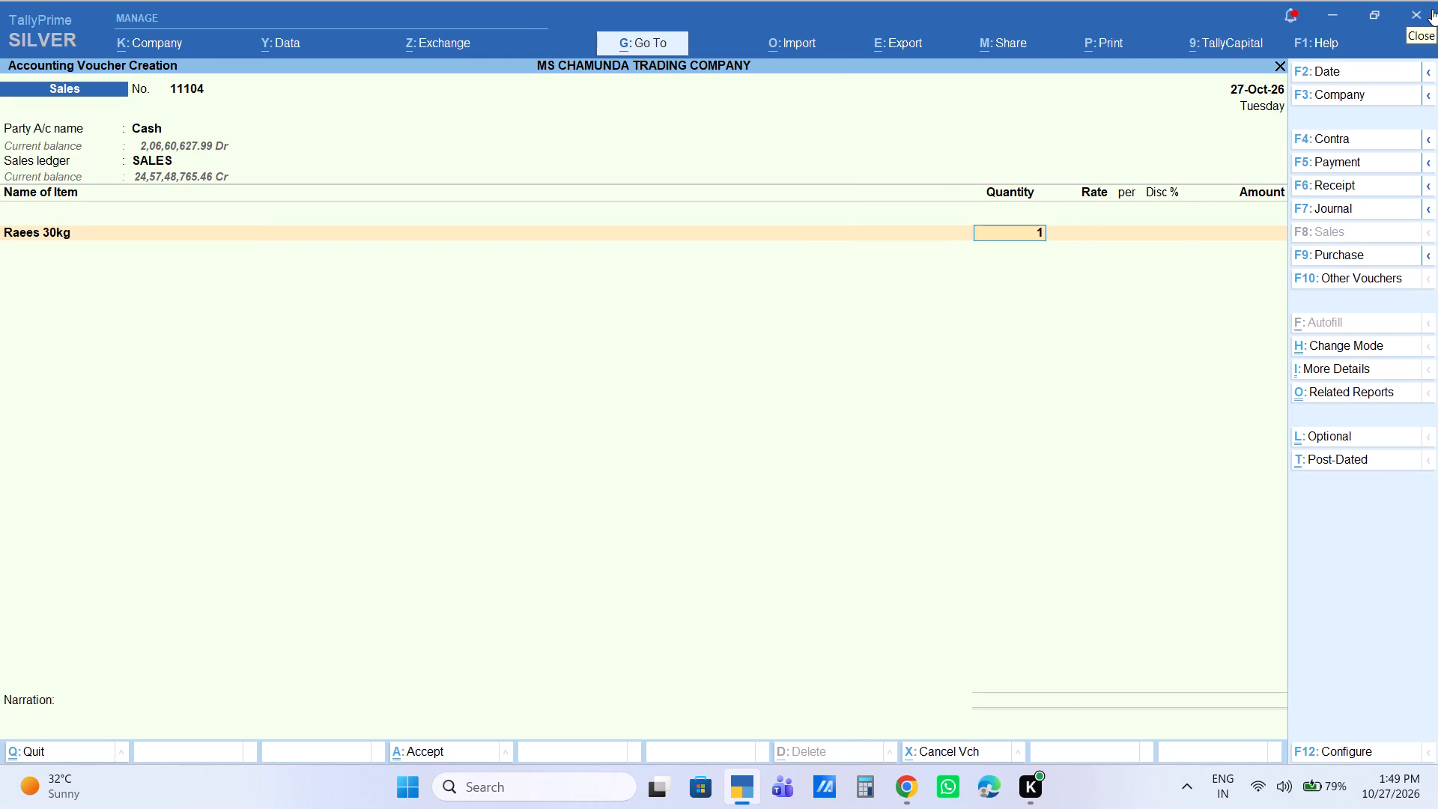
{"action": "key", "text": "Return"}
{"action": "key", "text": "Return"}
{"action": "key", "text": "Return"}
{"action": "key", "text": "Return"}
{"action": "type", "text": "23"}
{"action": "key", "text": "BackSpace"}
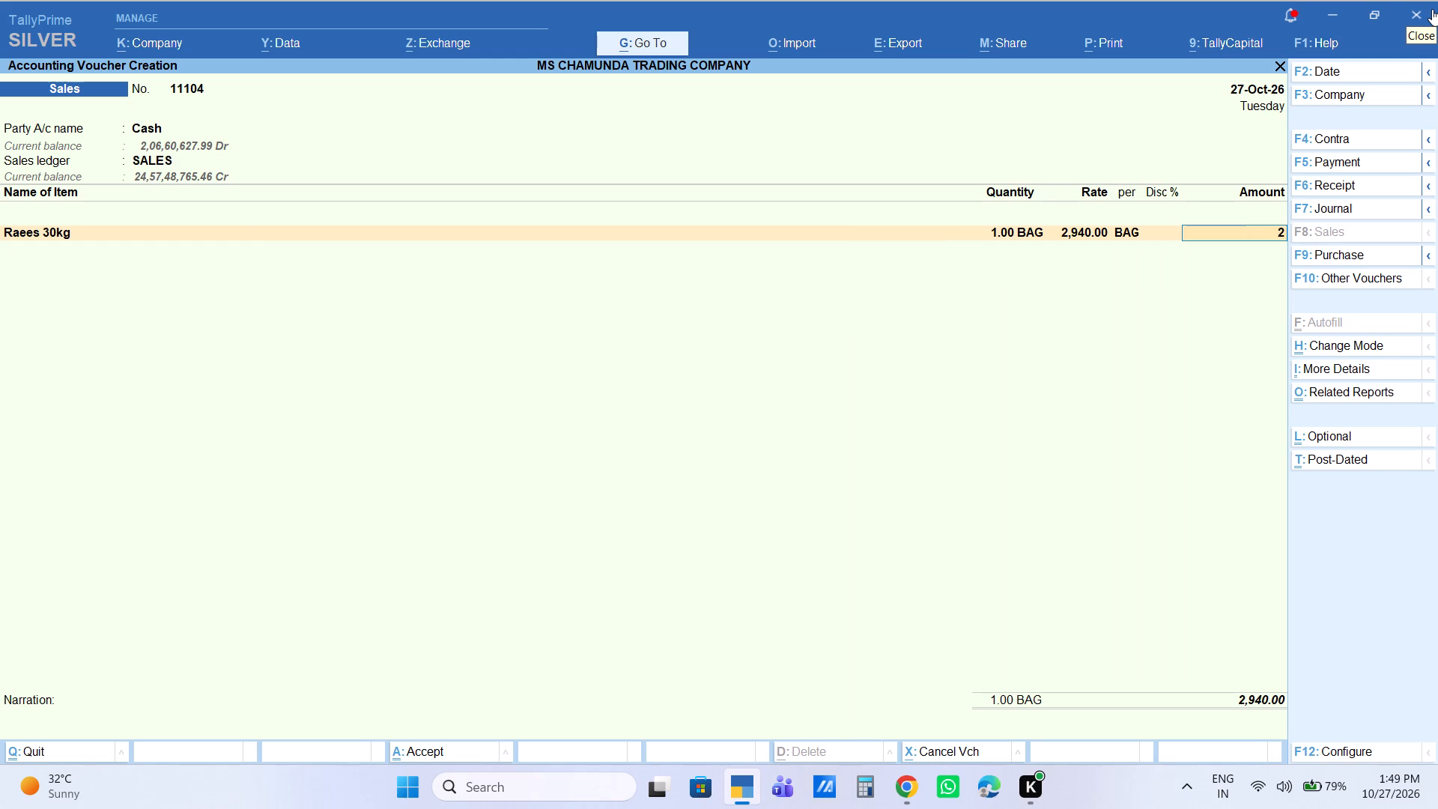
{"action": "key", "text": "BackSpace"}
{"action": "type", "text": "30000"}
{"action": "key", "text": "BackSpace"}
{"action": "key", "text": "Return"}
End the item list, add no charges or narration, and save the cash sales voucher.
{"action": "key", "text": "Return"}
{"action": "key", "text": "Return"}
{"action": "key", "text": "Return"}
{"action": "key", "text": "Return"}
{"action": "key", "text": "Return"}
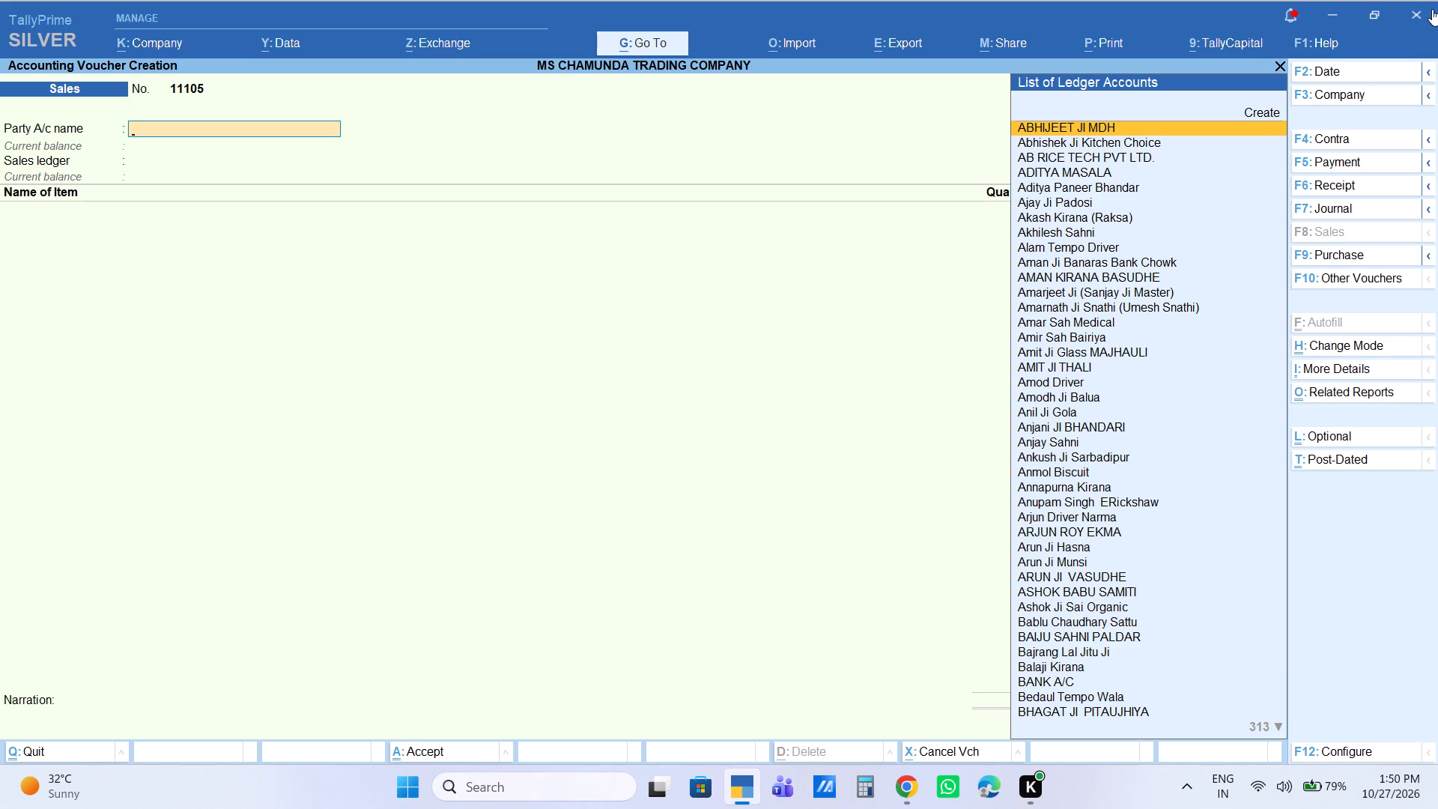
Set Cash as the party account and SALES as the sales ledger for the new sales voucher.
{"action": "type", "text": "CA"}
{"action": "key", "text": "Return"}
{"action": "key", "text": "Return"}
{"action": "key", "text": "Return"}
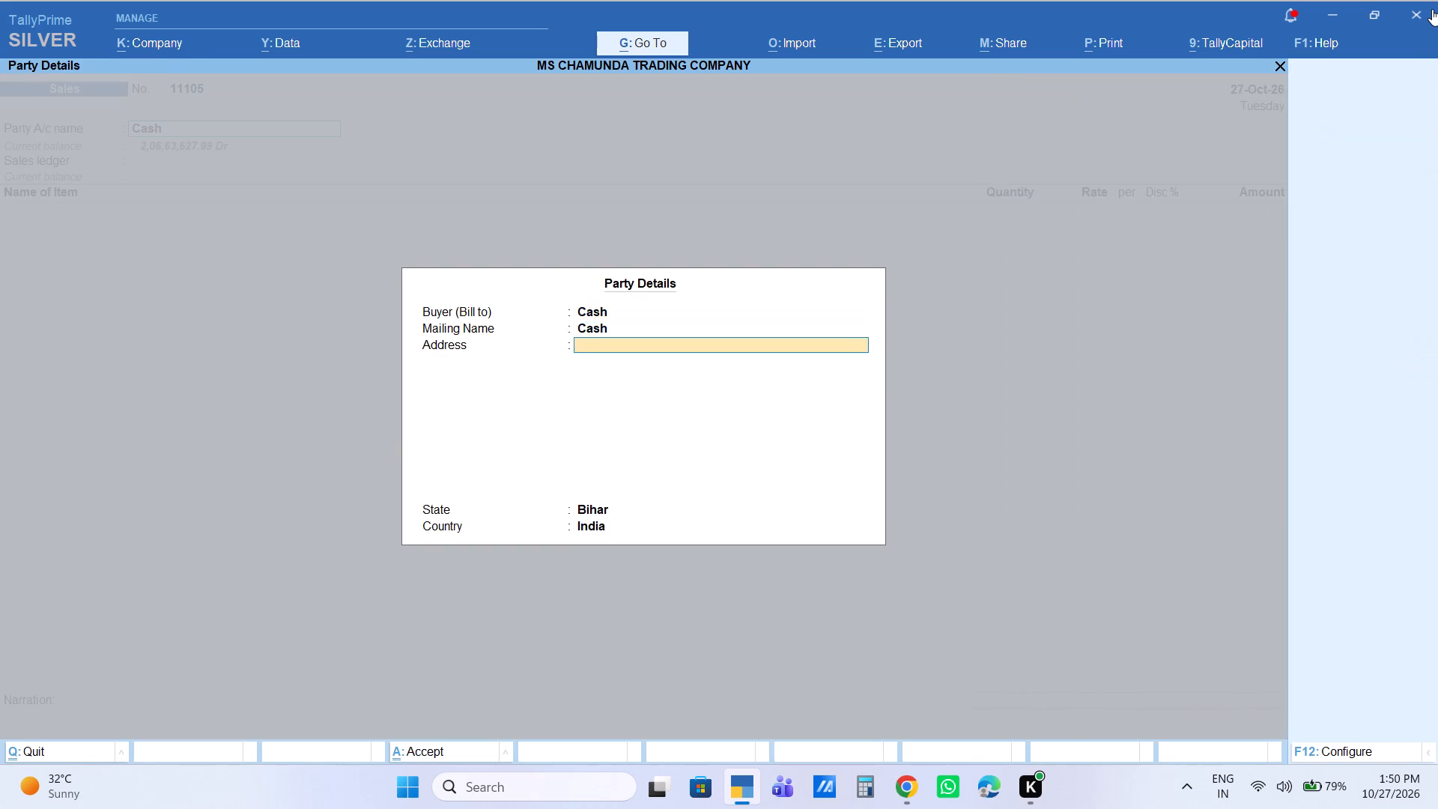
{"action": "key", "text": "Return"}
{"action": "key", "text": "Return"}
{"action": "key", "text": "Return"}
Add the item Kaju 100g with a quantity of 1 KG and an amount of 820, without a discount.
{"action": "type", "text": "KAJU"}
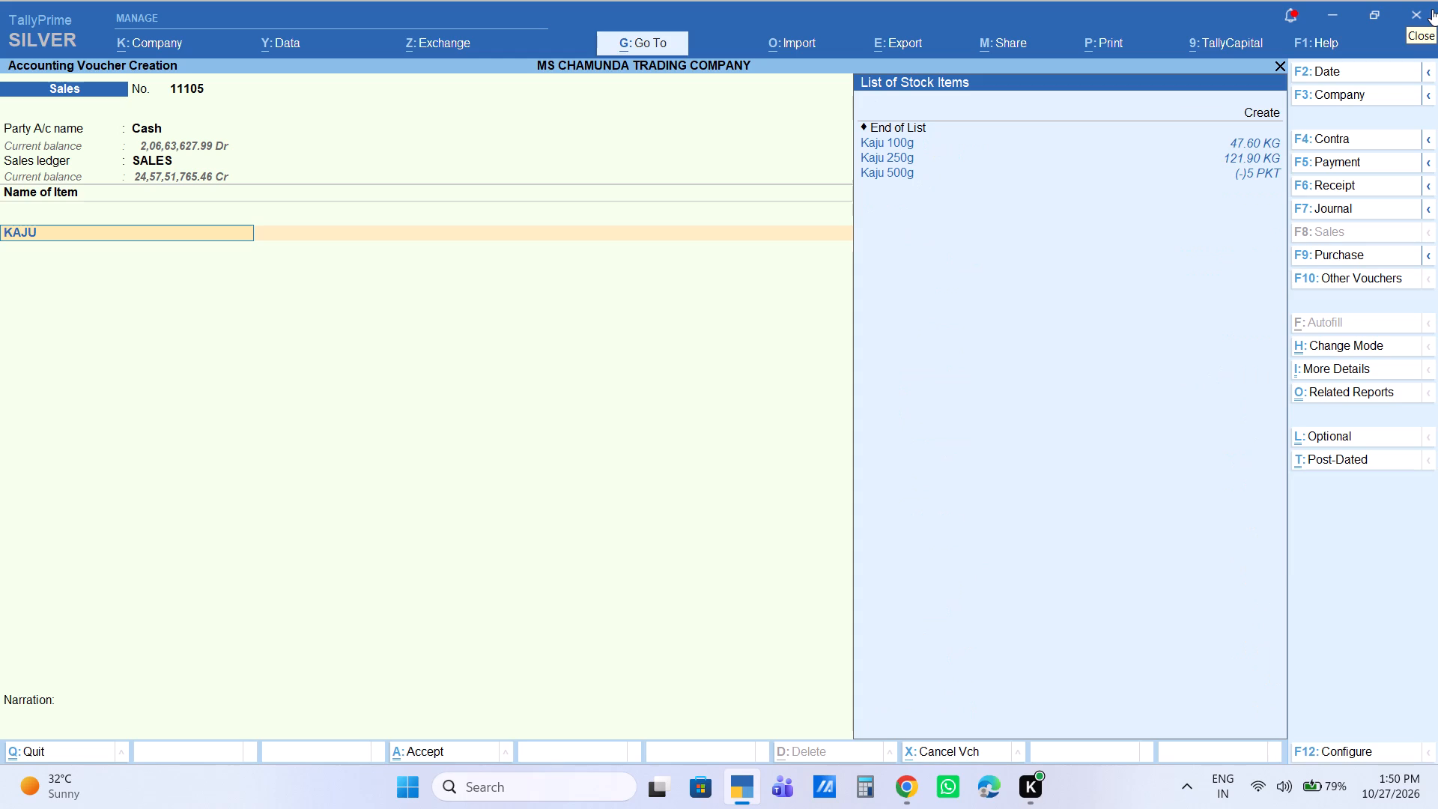
{"action": "key", "text": "Down"}
{"action": "key", "text": "Return"}
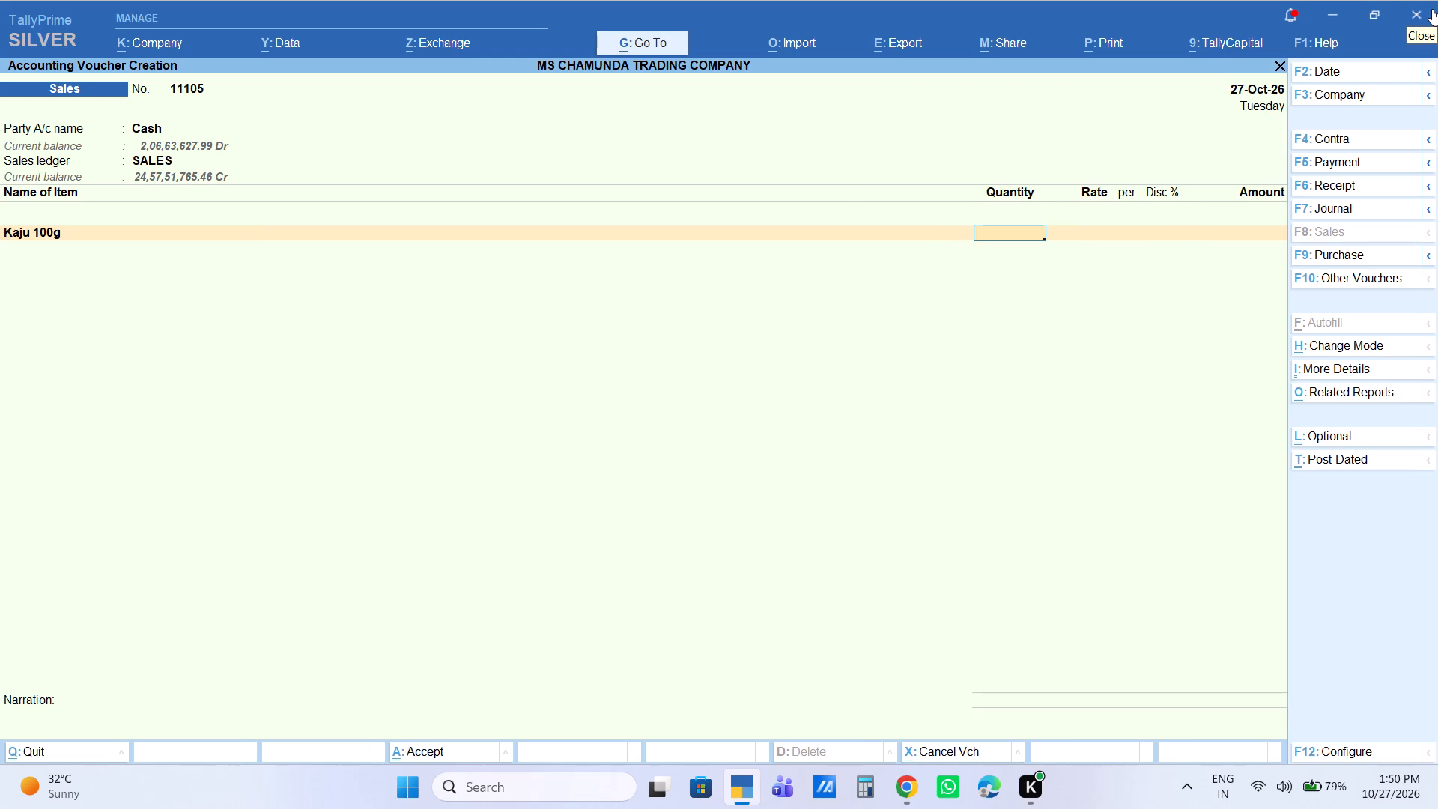
{"action": "key", "text": "1"}
{"action": "key", "text": "Return"}
{"action": "key", "text": "Return"}
{"action": "key", "text": "Return"}
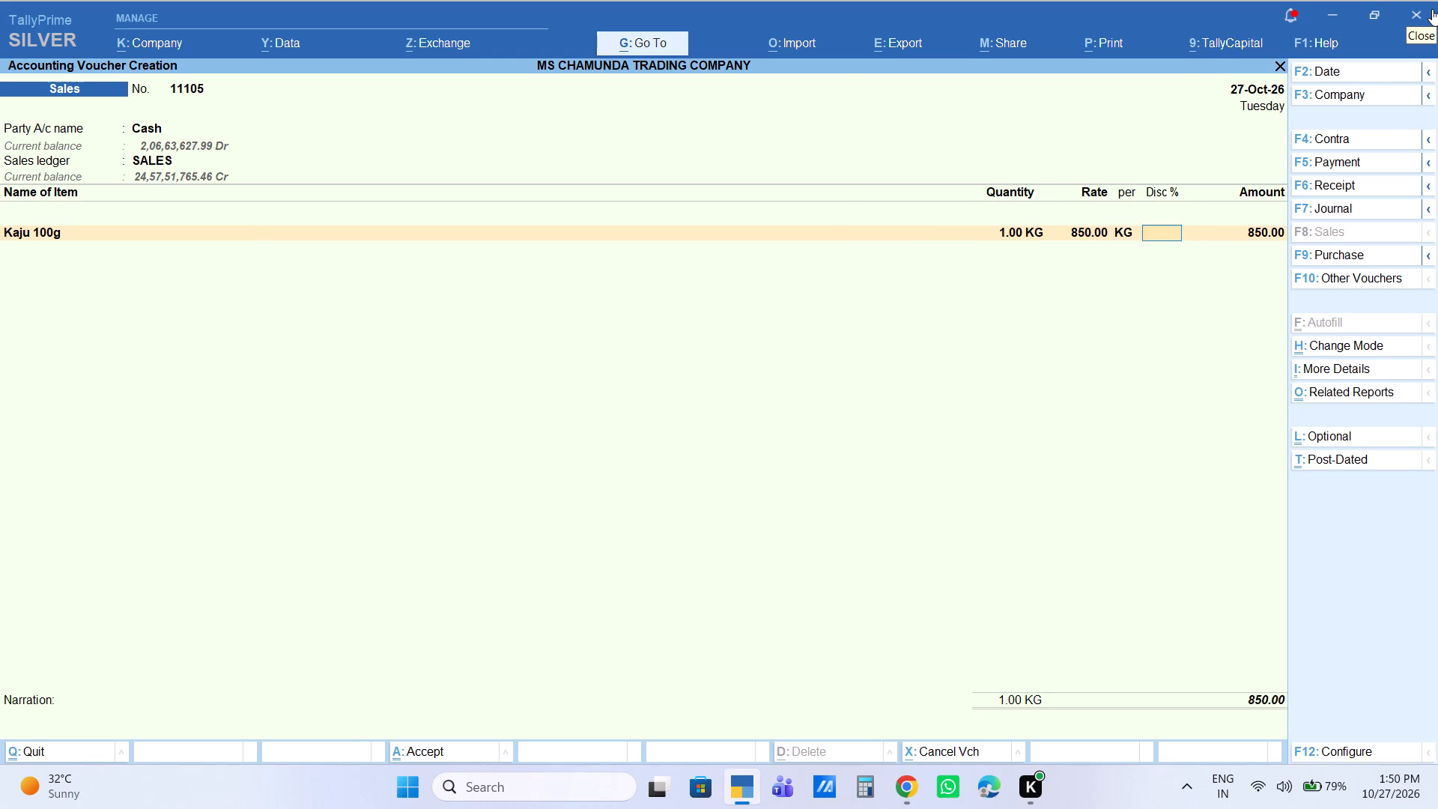
{"action": "key", "text": "Return"}
{"action": "type", "text": "820"}
{"action": "key", "text": "Return"}
End the item list, add no charges or narration, and save the cash sales voucher.
{"action": "key", "text": "Return"}
{"action": "key", "text": "Return"}
{"action": "key", "text": "Return"}
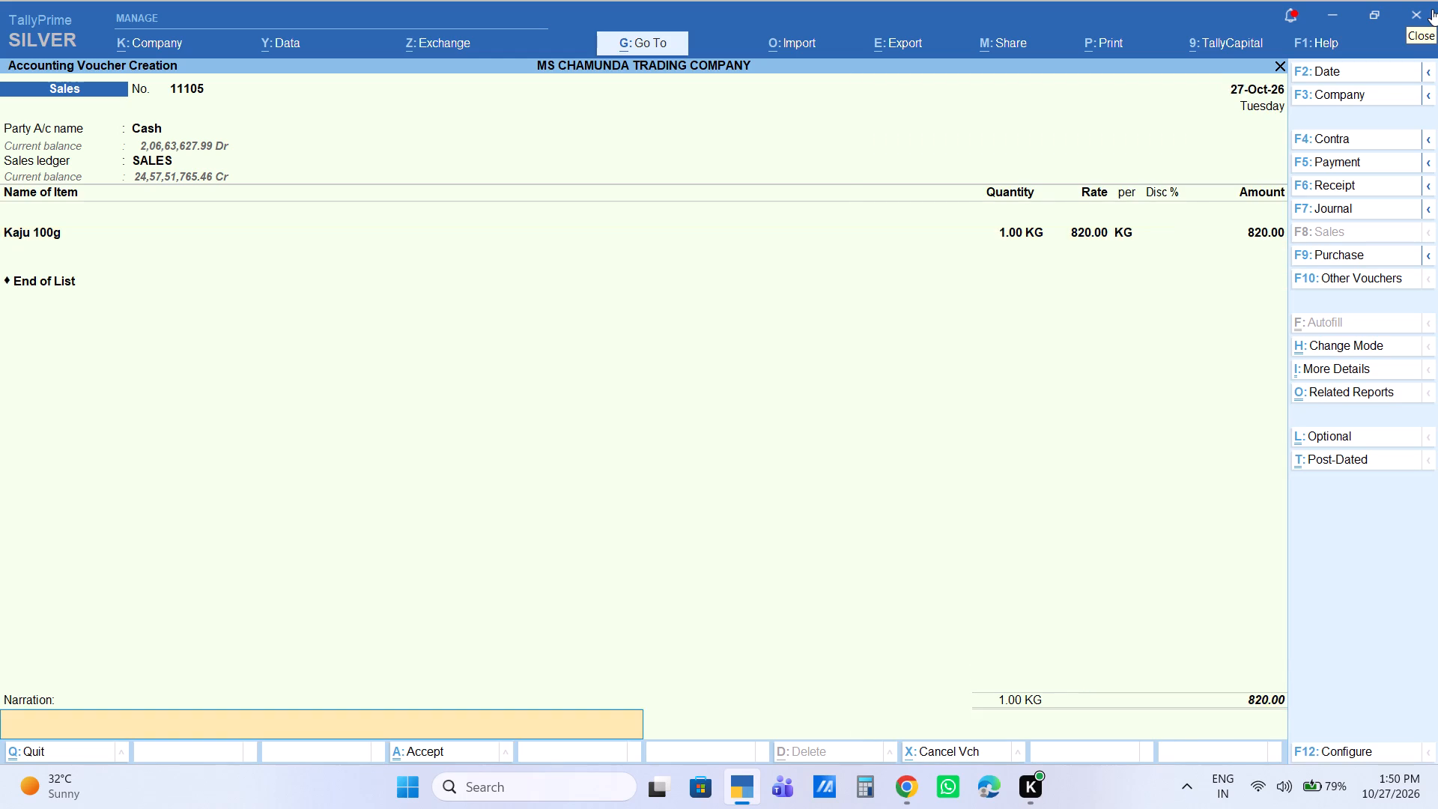
{"action": "key", "text": "Return"}
{"action": "key", "text": "Return"}
Set Cash as the party account and SALES as the sales ledger for the new sales voucher.
{"action": "type", "text": "CA"}
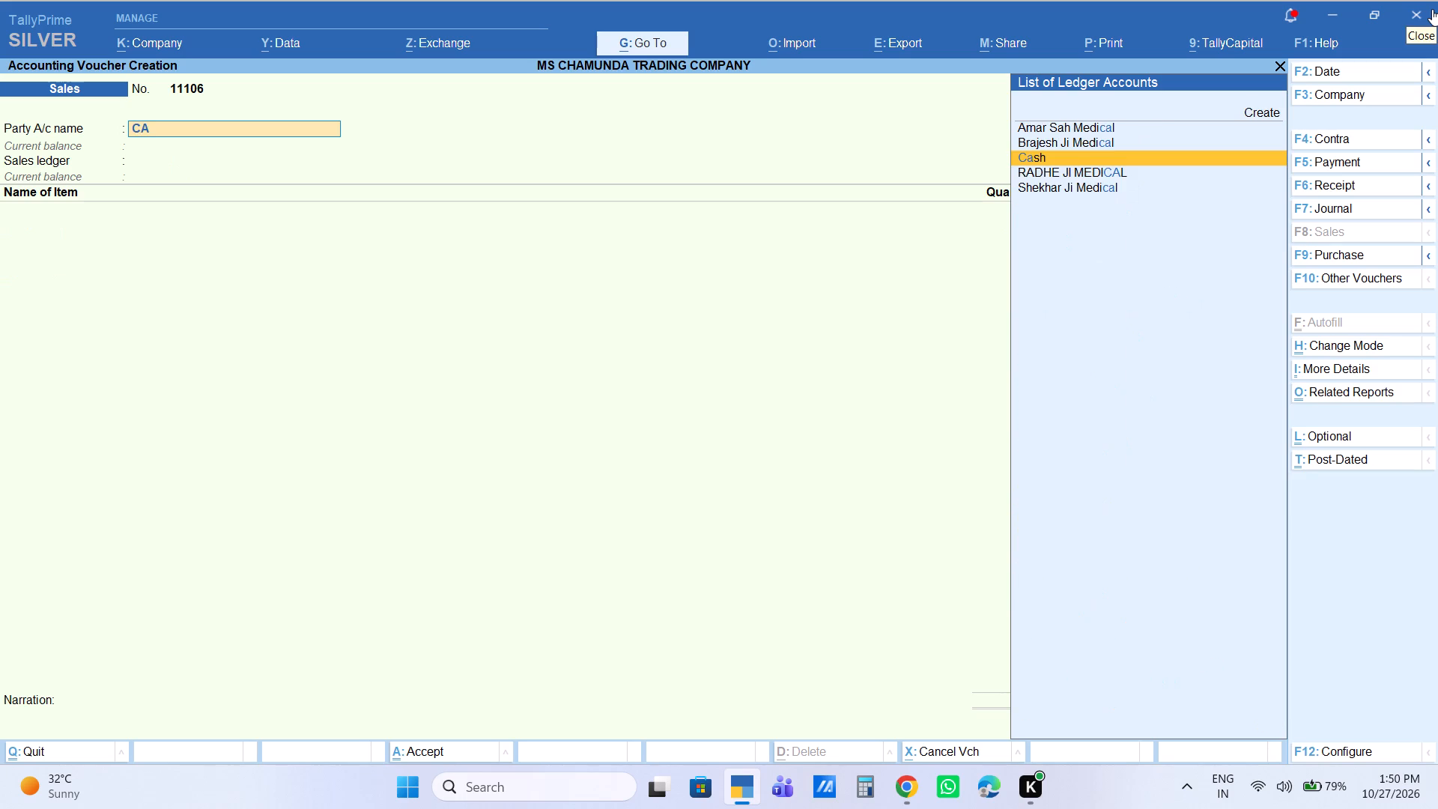
{"action": "key", "text": "Return"}
{"action": "key", "text": "Return"}
{"action": "key", "text": "Return"}
{"action": "key", "text": "Return"}
{"action": "key", "text": "Return"}
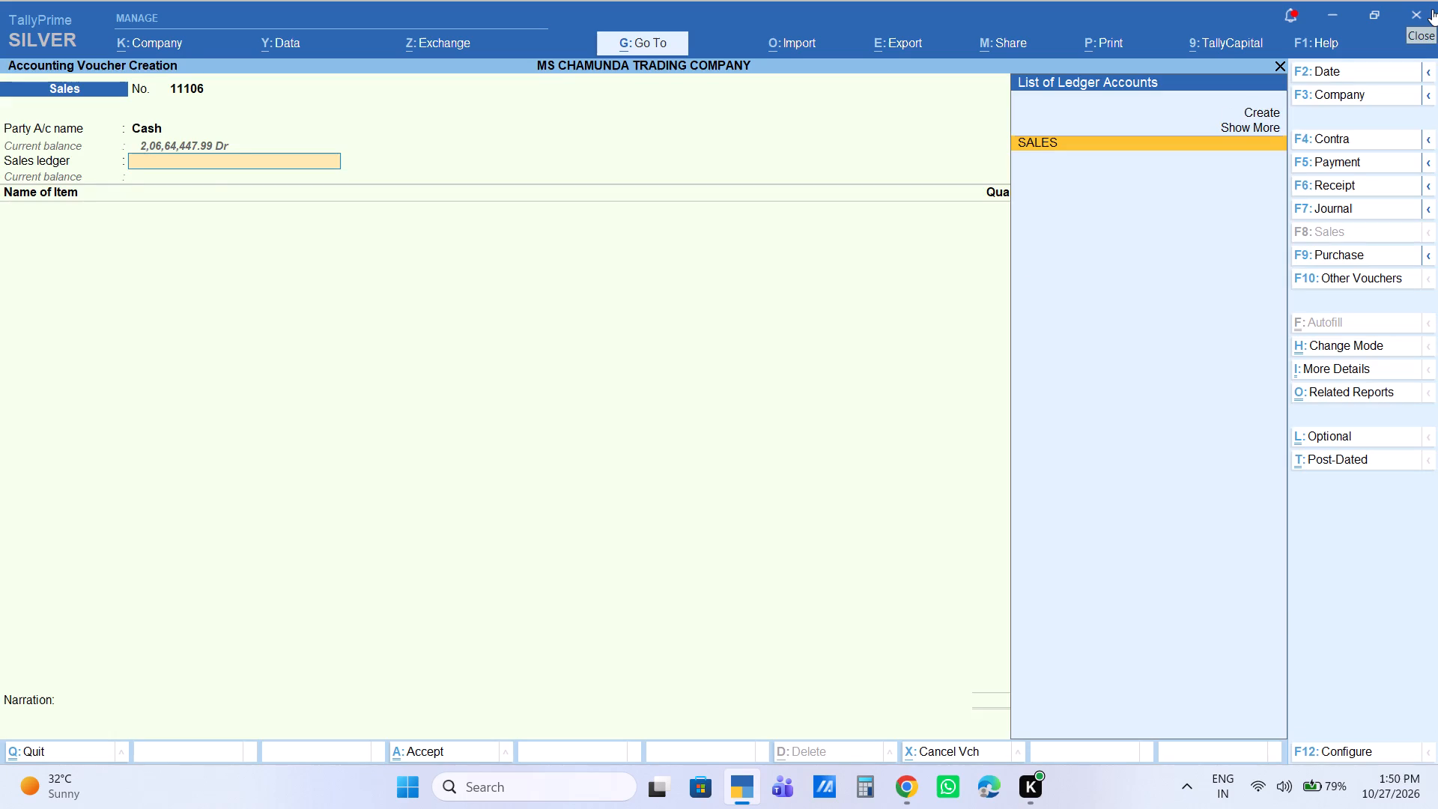
{"action": "key", "text": "Return"}
Add the item Kaju 100g with a quantity of 2 KG and an amount of 1,600, without a discount.
{"action": "type", "text": "KA"}
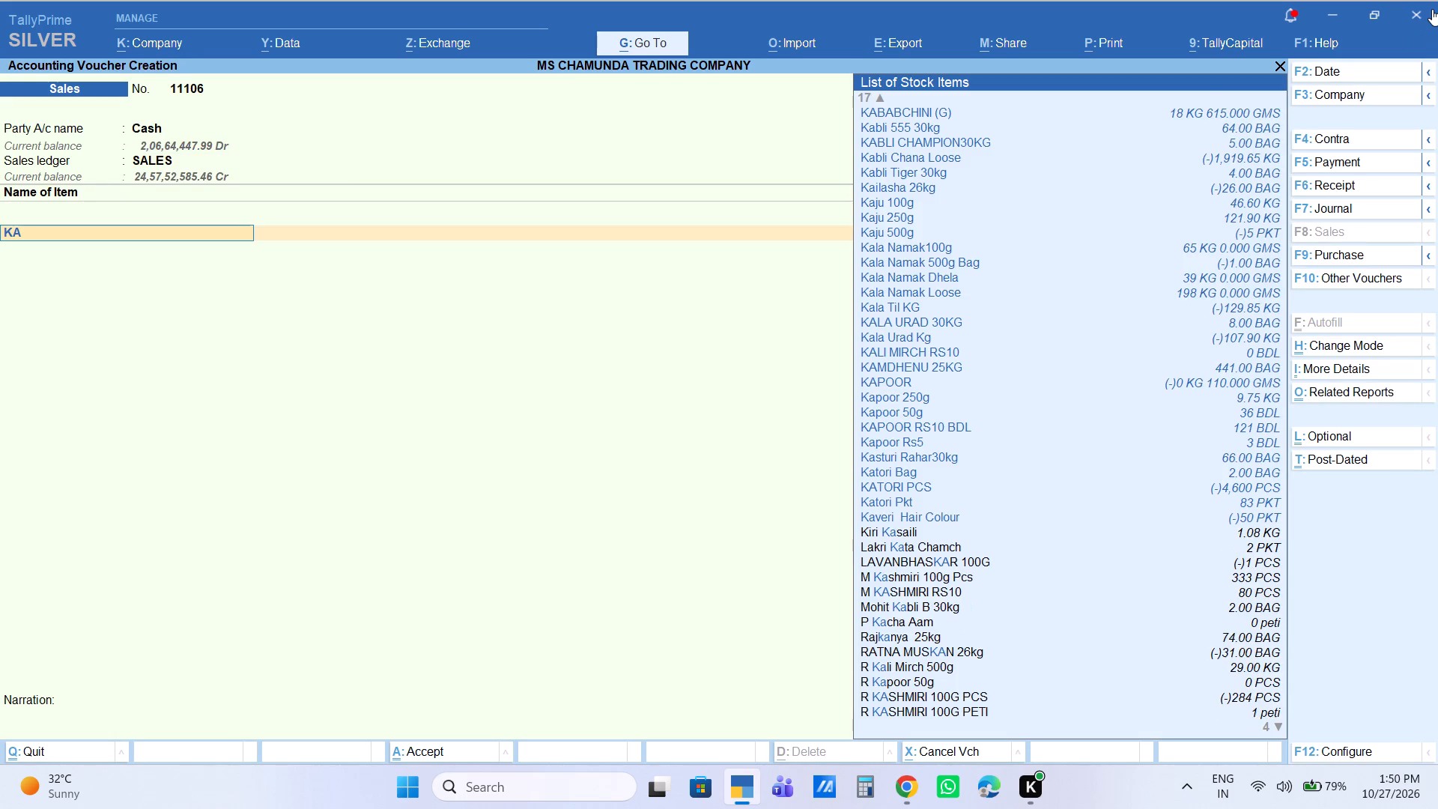
{"action": "type", "text": "JU"}
{"action": "key", "text": "Down"}
{"action": "key", "text": "Return"}
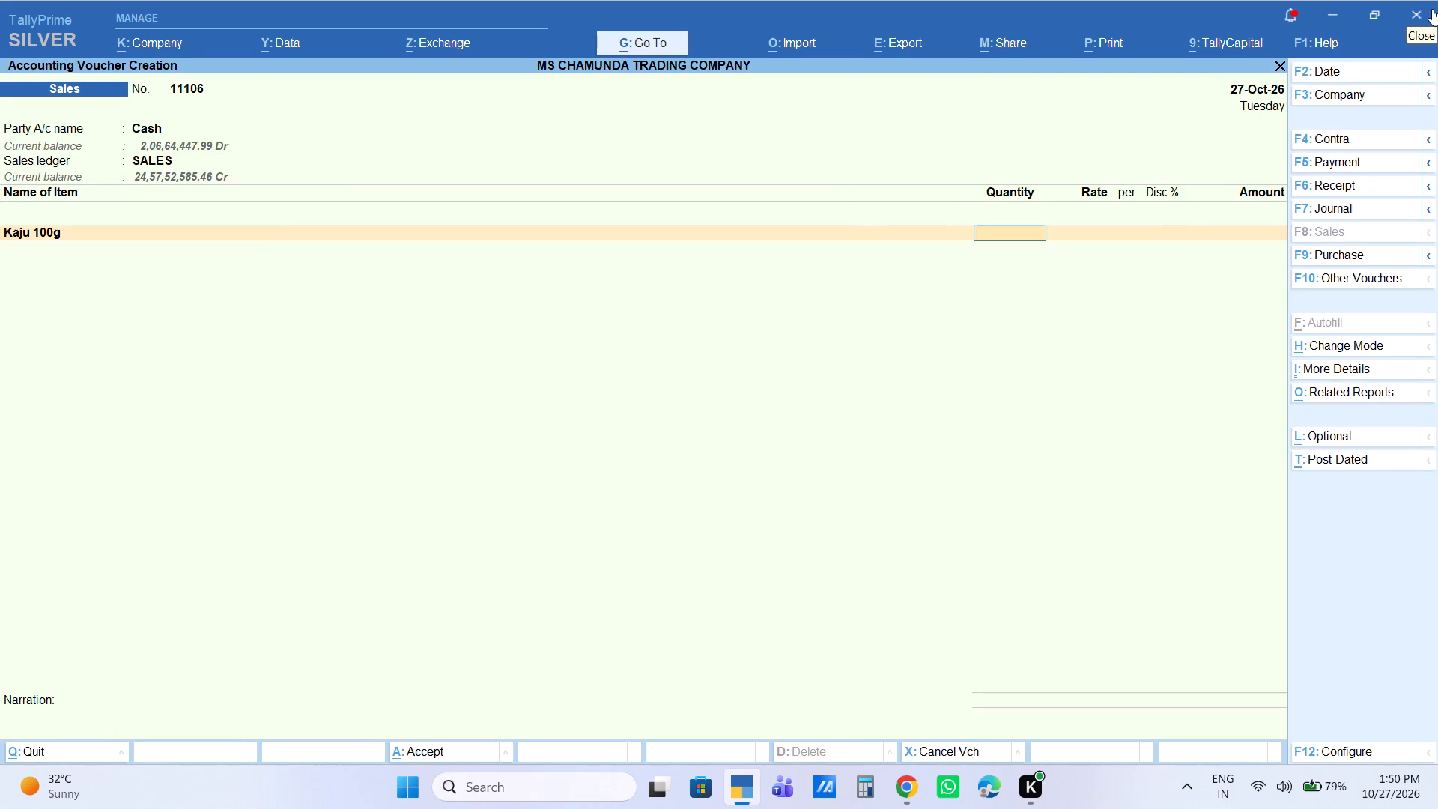
{"action": "key", "text": "2"}
{"action": "key", "text": "Return"}
{"action": "key", "text": "Return"}
{"action": "key", "text": "Return"}
{"action": "key", "text": "Return"}
{"action": "key", "text": "Return"}
{"action": "key", "text": "BackSpace"}
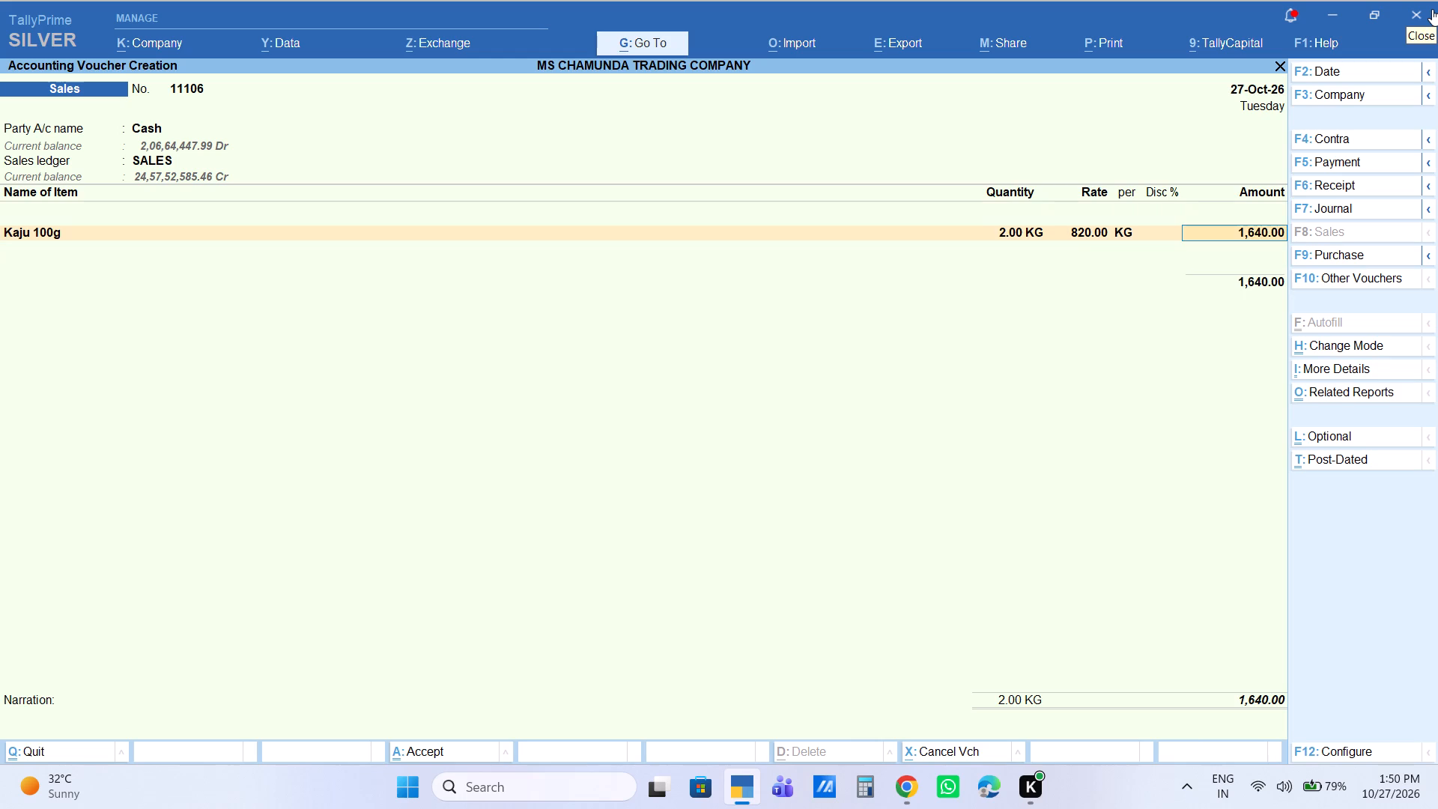
{"action": "type", "text": "1600"}
{"action": "key", "text": "Return"}
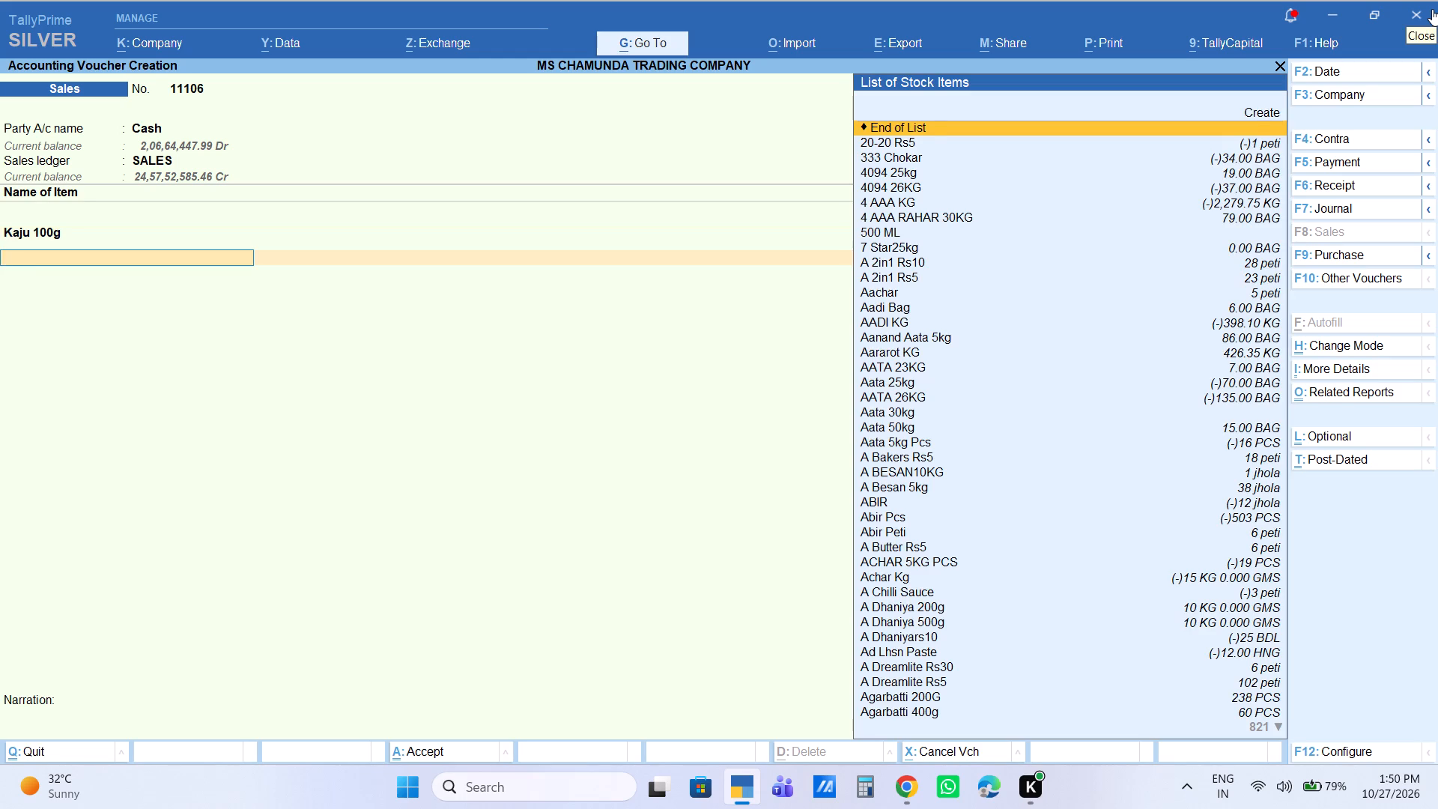
Add the item Nobel Peti with a quantity of 2 peti at the suggested rate of 1,480, without a discount.
{"action": "type", "text": "NOBE"}
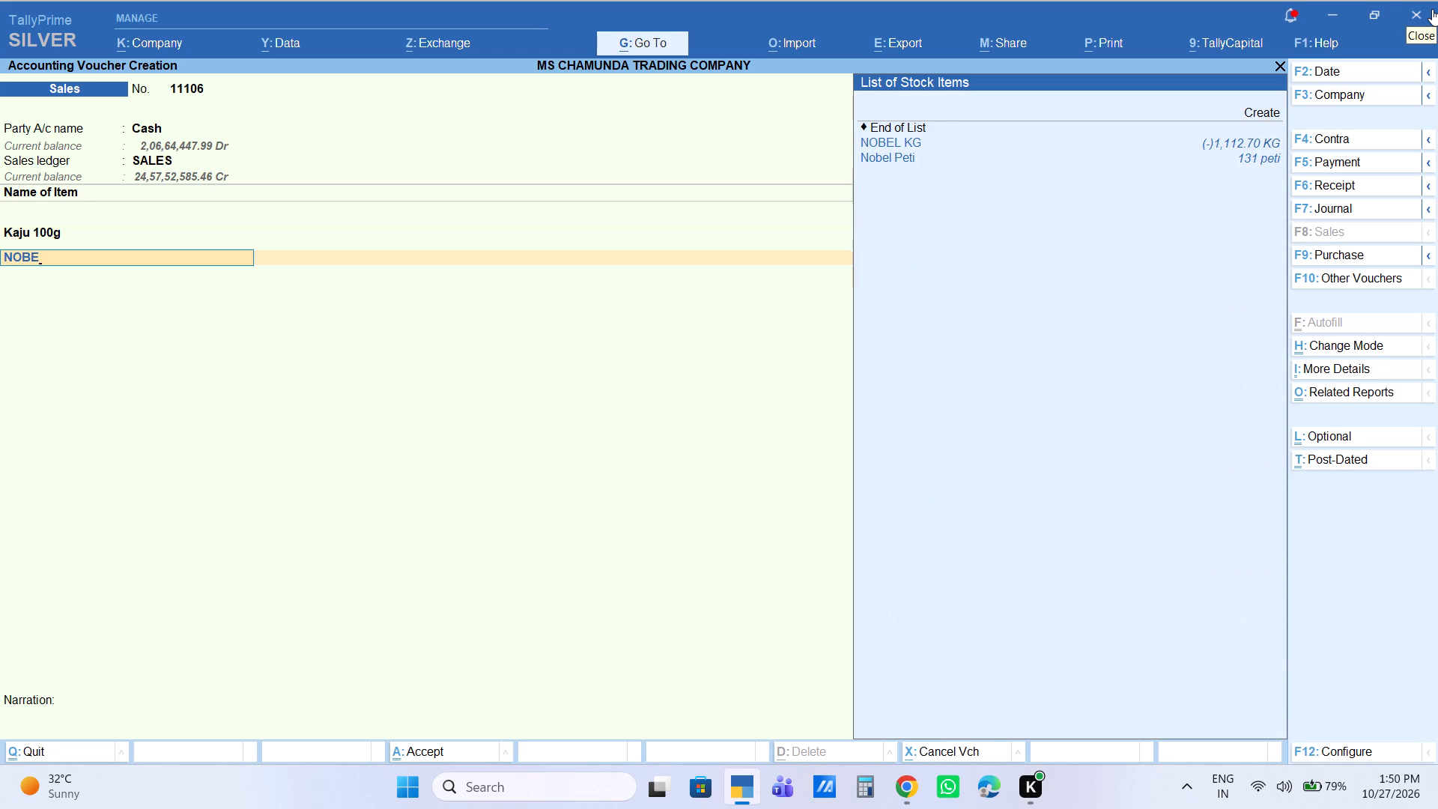
{"action": "key", "text": "Down"}
{"action": "key", "text": "Down"}
{"action": "key", "text": "Return"}
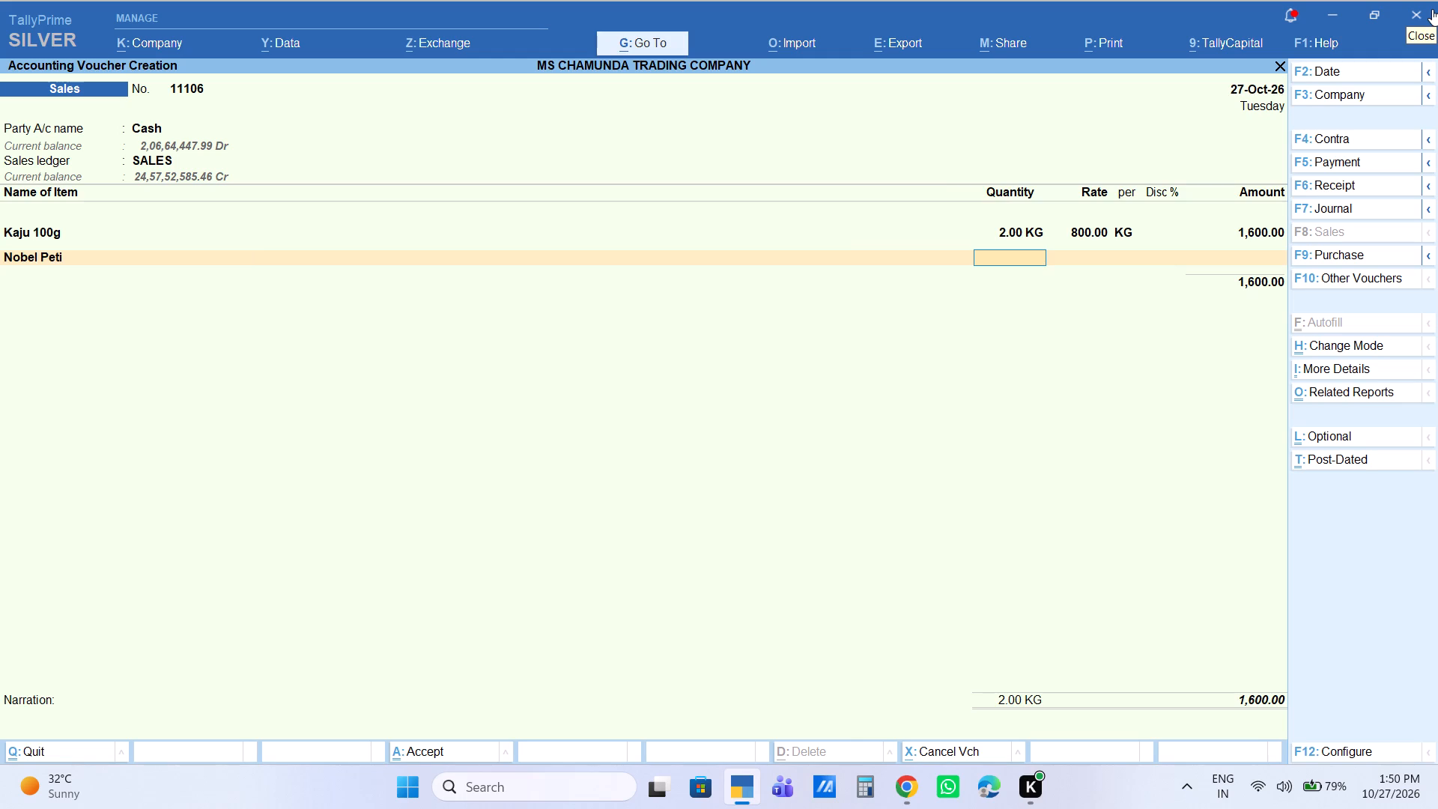
{"action": "key", "text": "2"}
{"action": "key", "text": "Return"}
{"action": "key", "text": "Return"}
{"action": "key", "text": "Return"}
{"action": "key", "text": "Return"}
{"action": "key", "text": "Return"}
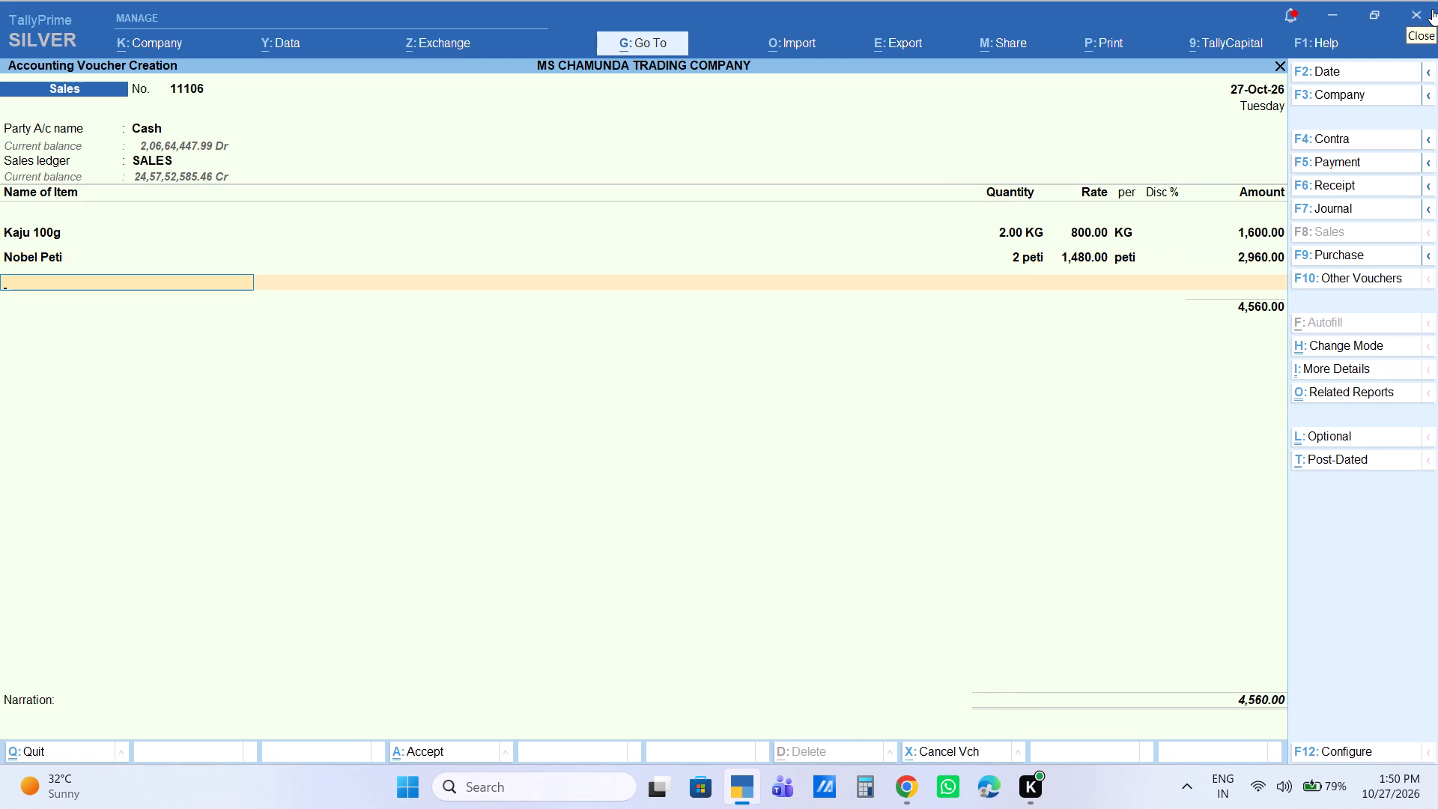
Add the item BHINDI BAG with a quantity of 1 BAG at the suggested rate of 800, without a discount.
{"action": "type", "text": "BHIND"}
{"action": "key", "text": "Down"}
{"action": "key", "text": "Down"}
{"action": "key", "text": "Down"}
{"action": "key", "text": "Down"}
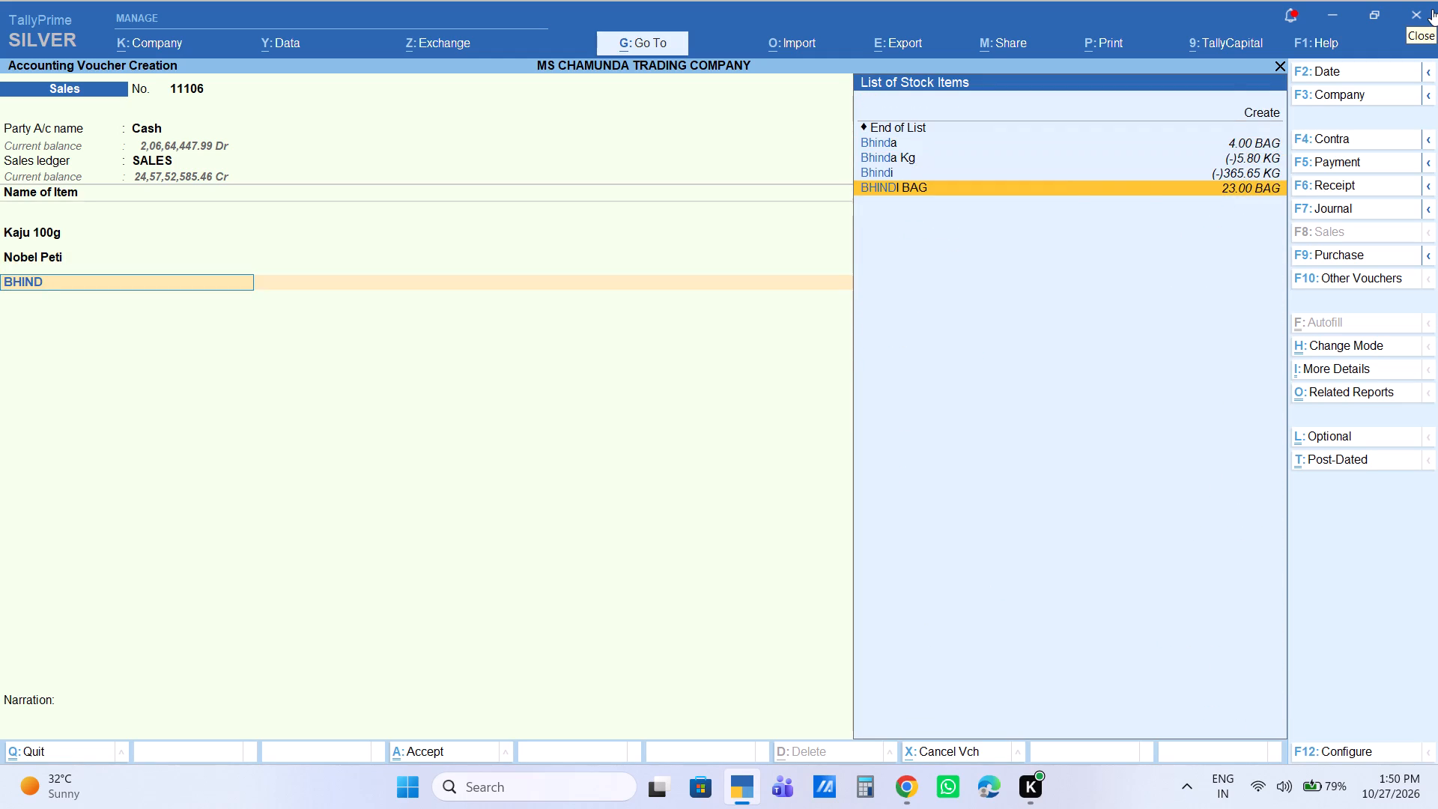
{"action": "key", "text": "Return"}
{"action": "key", "text": "1"}
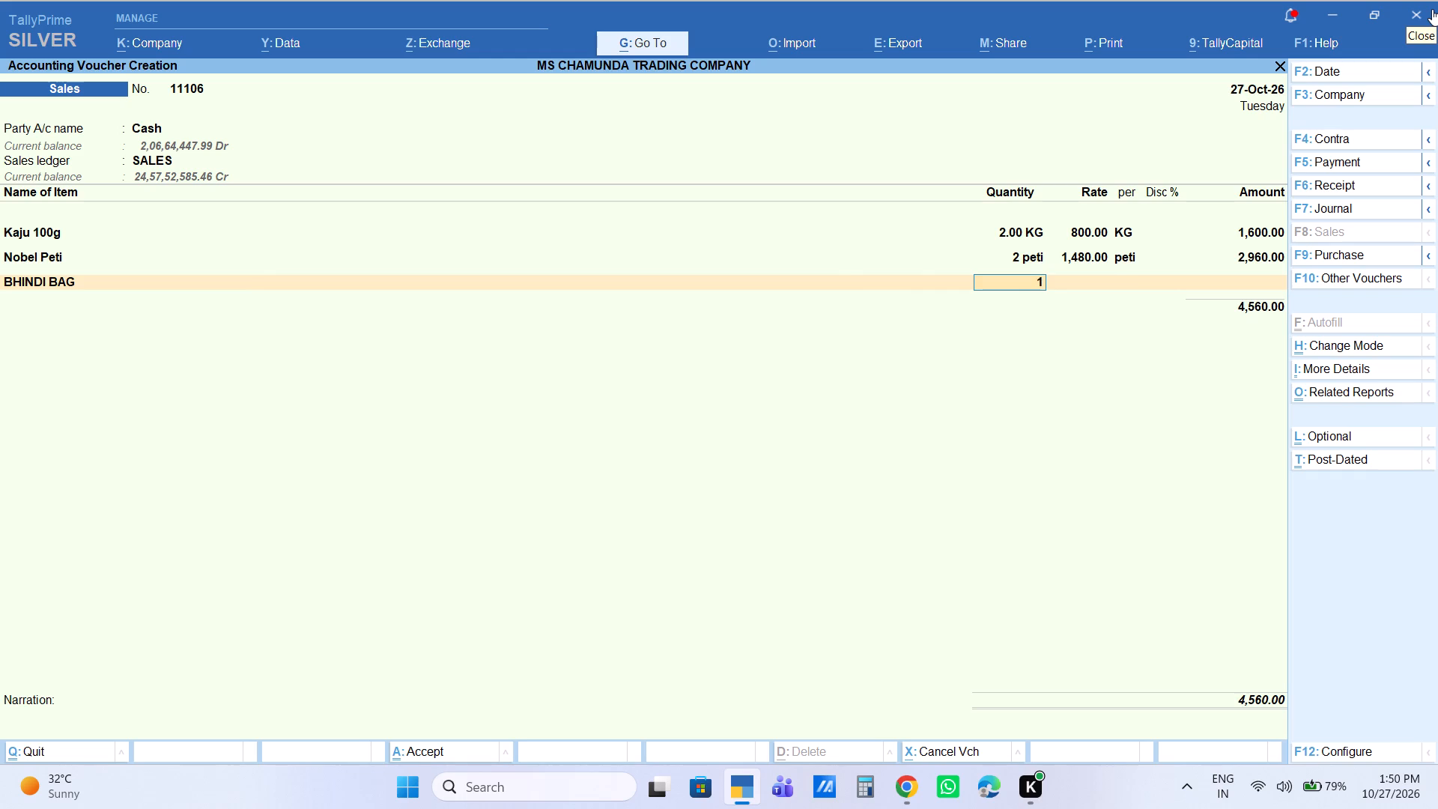
{"action": "key", "text": "Return"}
{"action": "key", "text": "Return"}
{"action": "key", "text": "Return"}
{"action": "key", "text": "Return"}
{"action": "key", "text": "Return"}
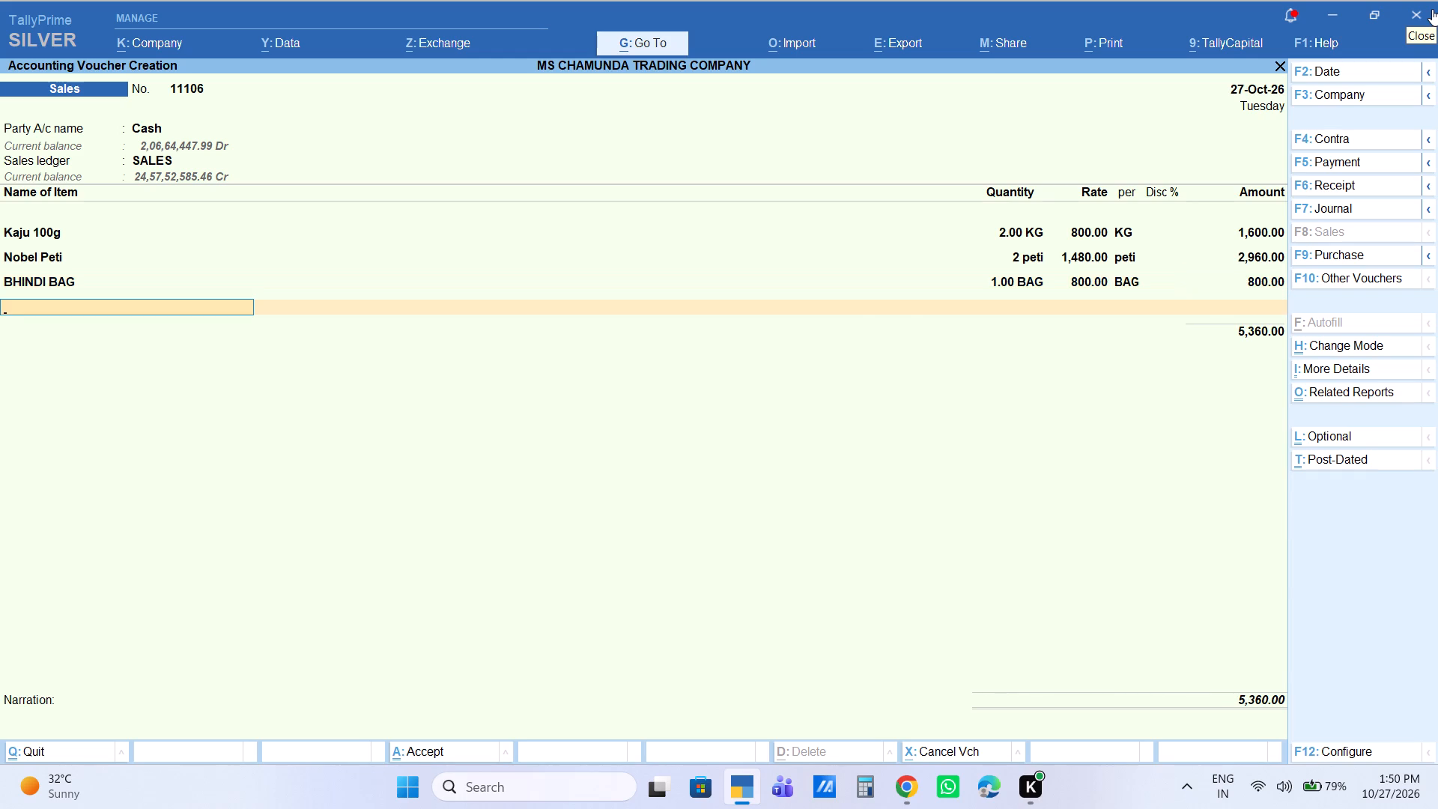
Add the item Mircha 10kg with a quantity of 2 BAG at the suggested rate of 2,300, without a discount.
{"action": "type", "text": "MIRCHA"}
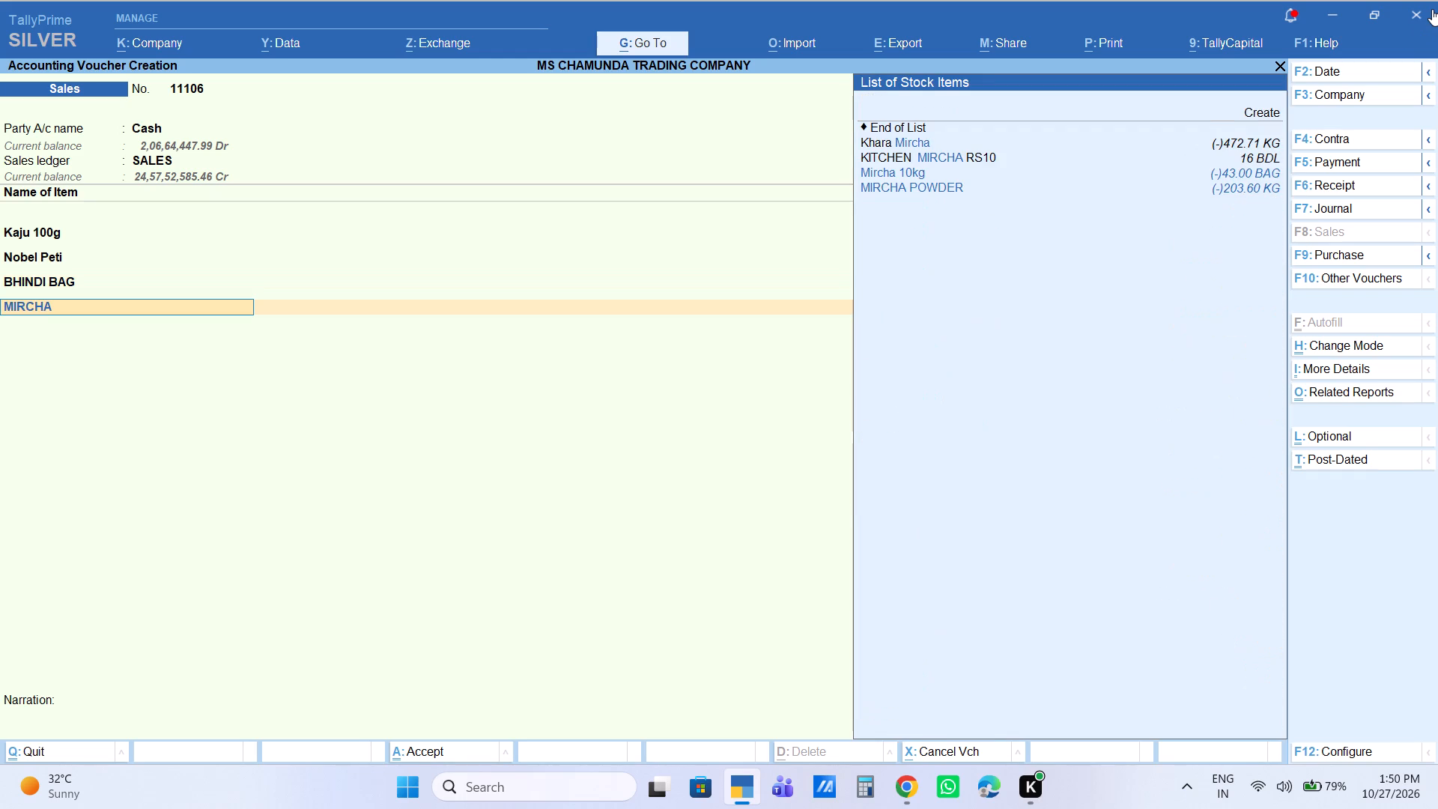
{"action": "key", "text": "Down"}
{"action": "key", "text": "Down"}
{"action": "key", "text": "Up"}
{"action": "key", "text": "Return"}
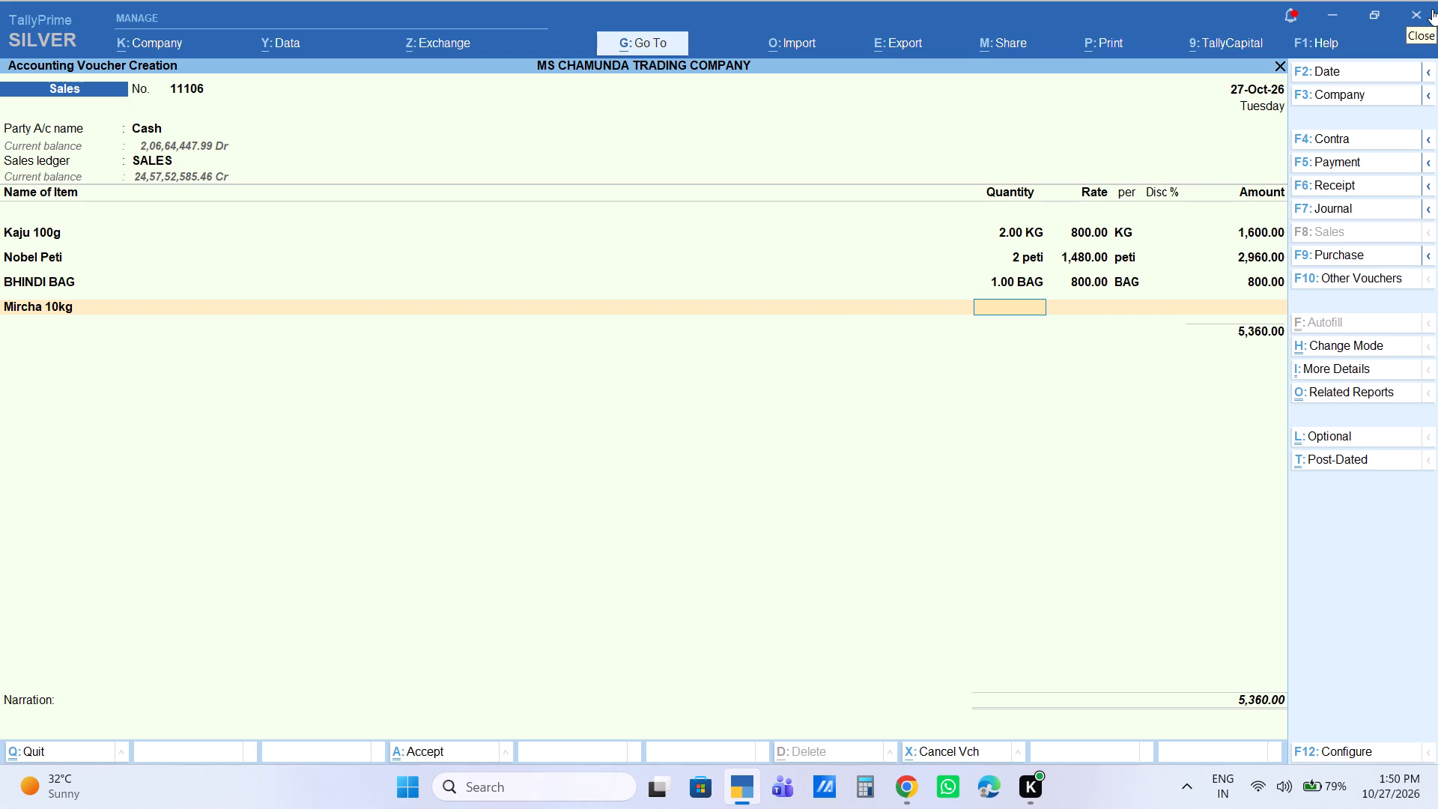
{"action": "key", "text": "2"}
{"action": "key", "text": "Return"}
{"action": "key", "text": "Return"}
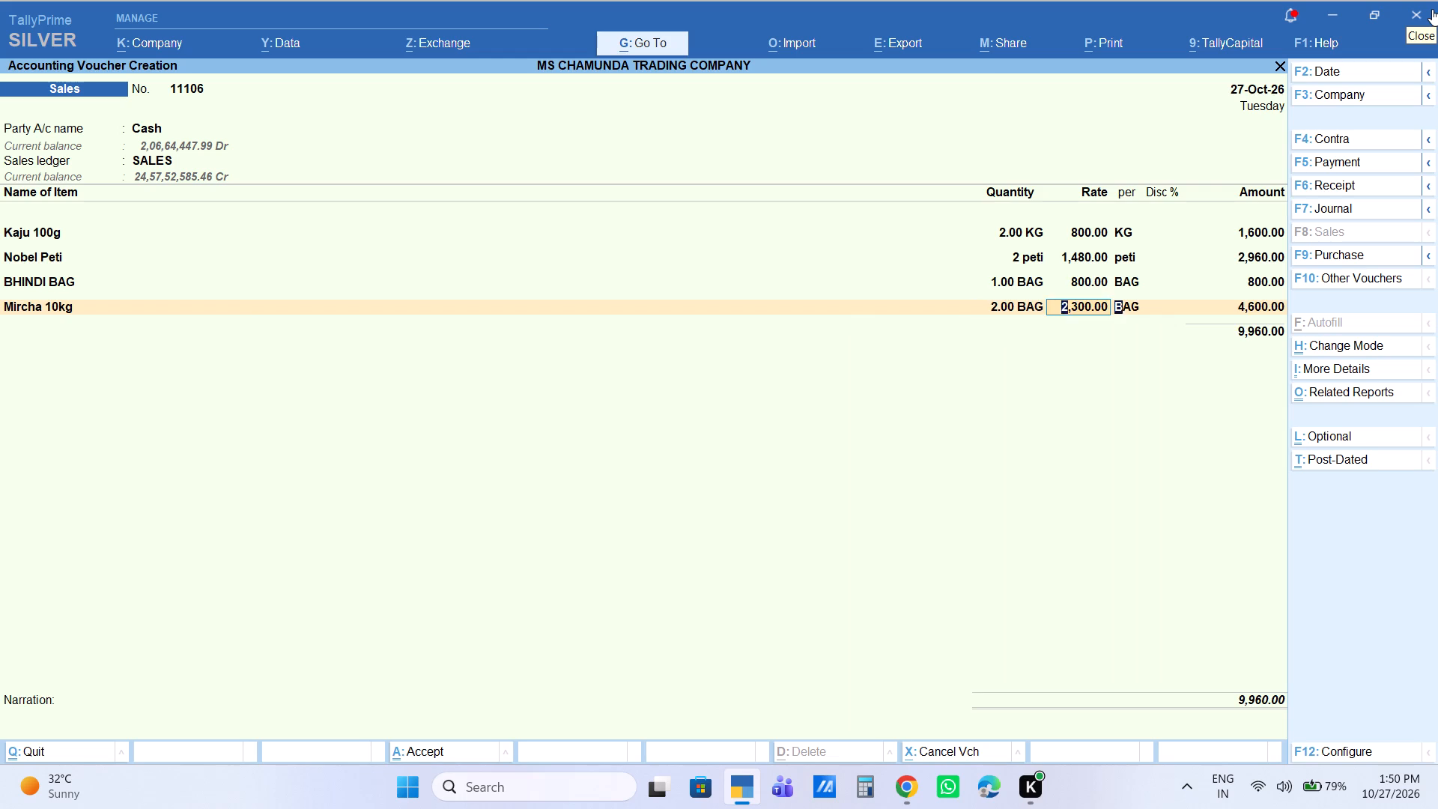
{"action": "key", "text": "Return"}
{"action": "key", "text": "Return"}
{"action": "key", "text": "Return"}
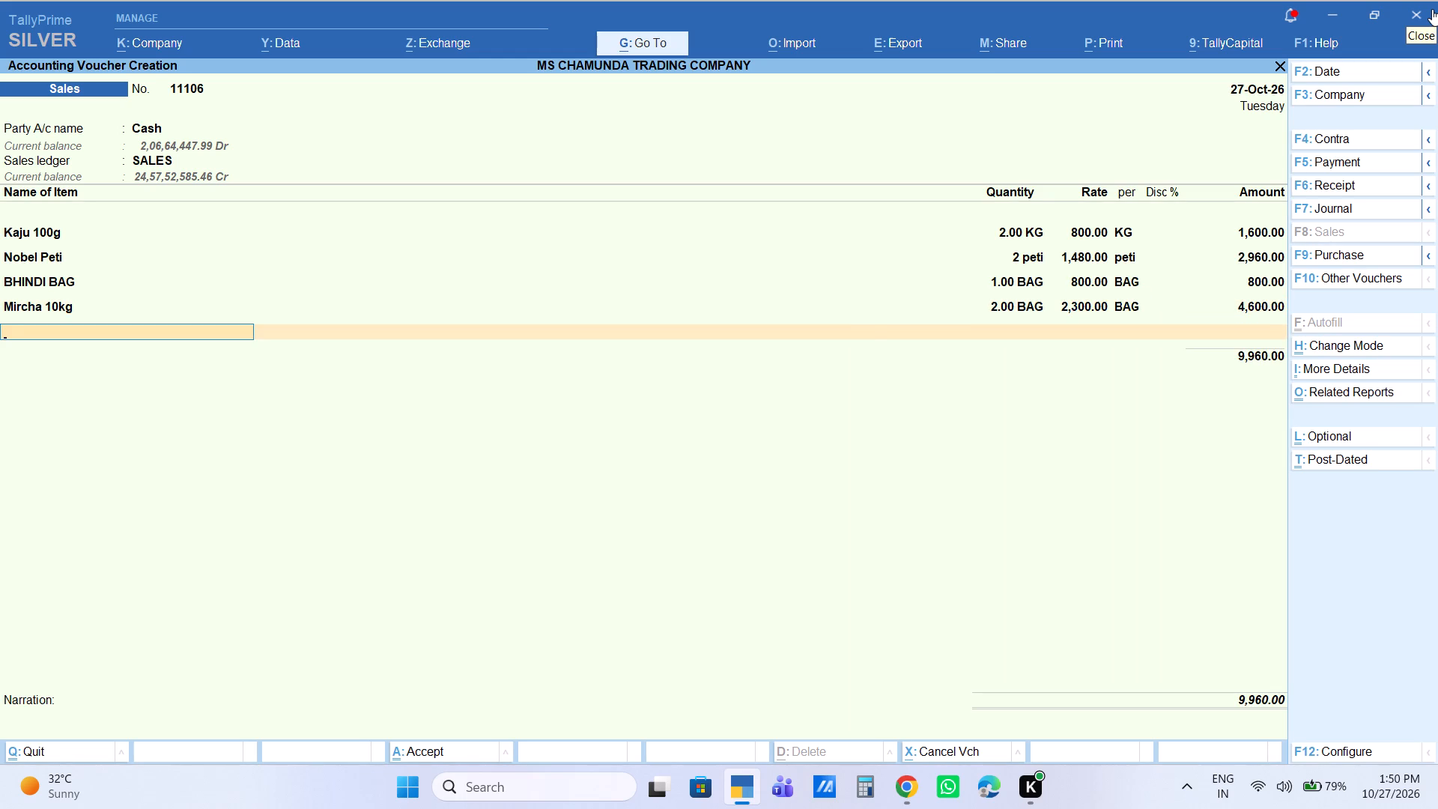
Add the item LAHSUN BB with a quantity of 40 KG at a rate of 90, without a discount.
{"action": "type", "text": "LAHJH"}
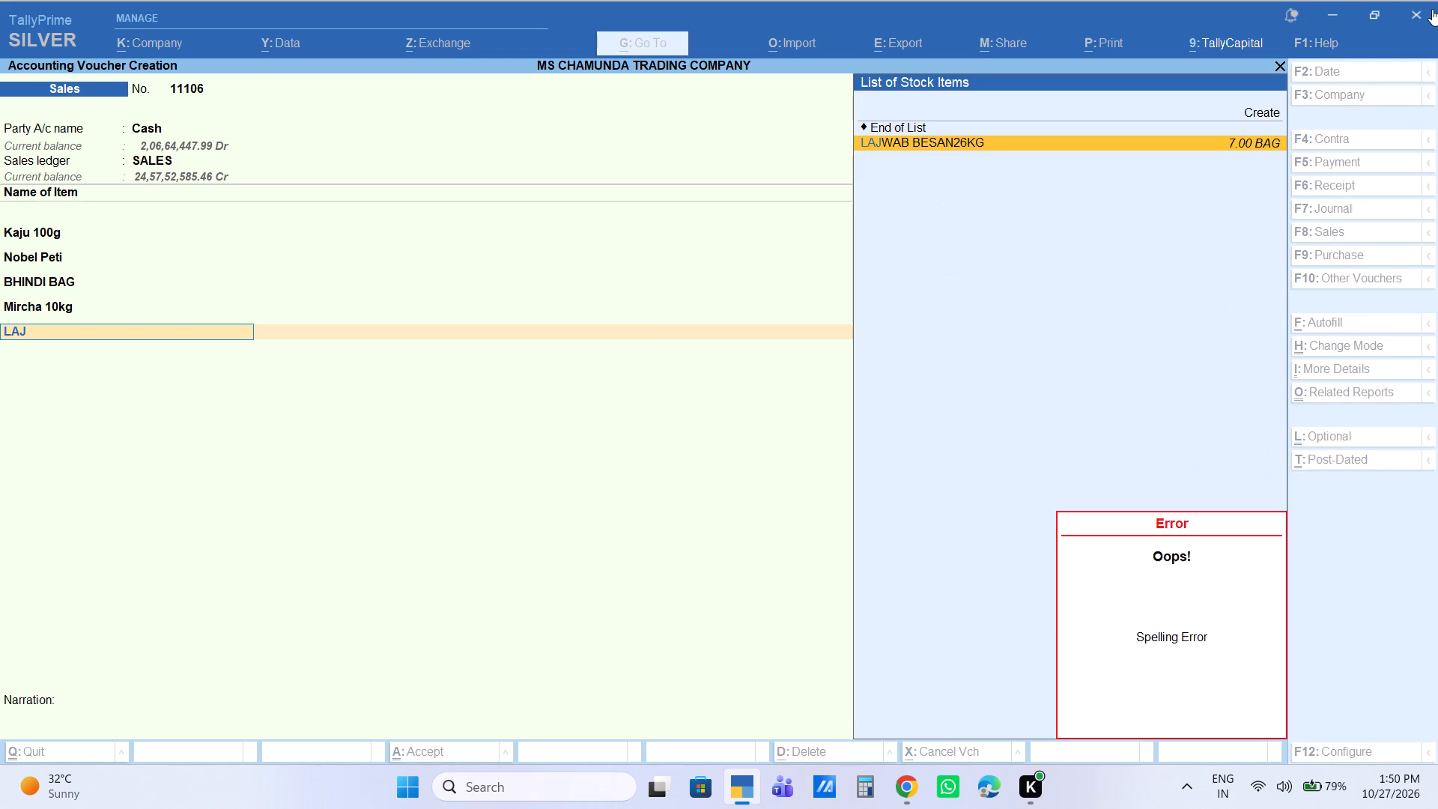
{"action": "key", "text": "equal"}
{"action": "key", "text": "BackSpace"}
{"action": "key", "text": "BackSpace"}
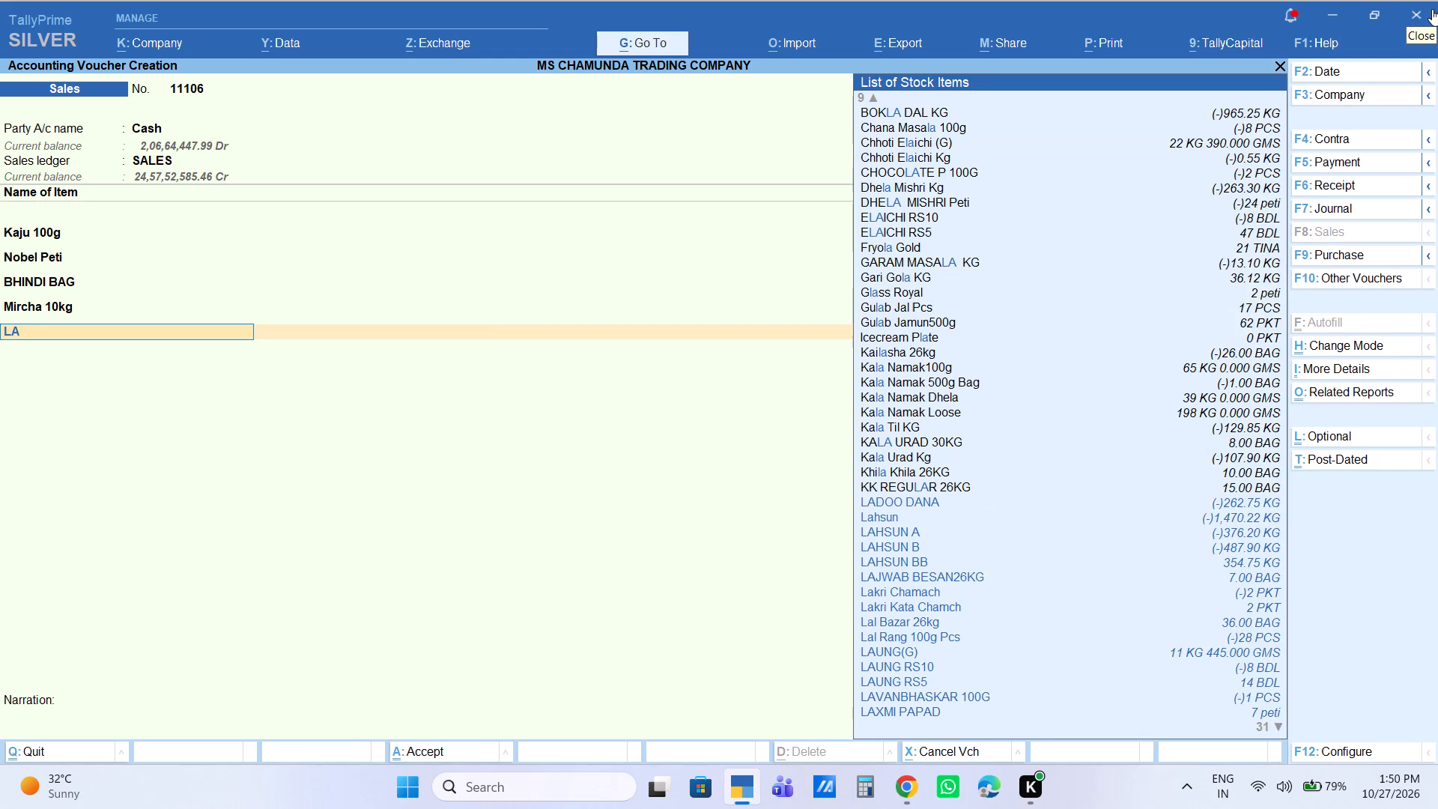
{"action": "type", "text": "HS"}
{"action": "key", "text": "Down"}
{"action": "key", "text": "Down"}
{"action": "key", "text": "Down"}
{"action": "key", "text": "Down"}
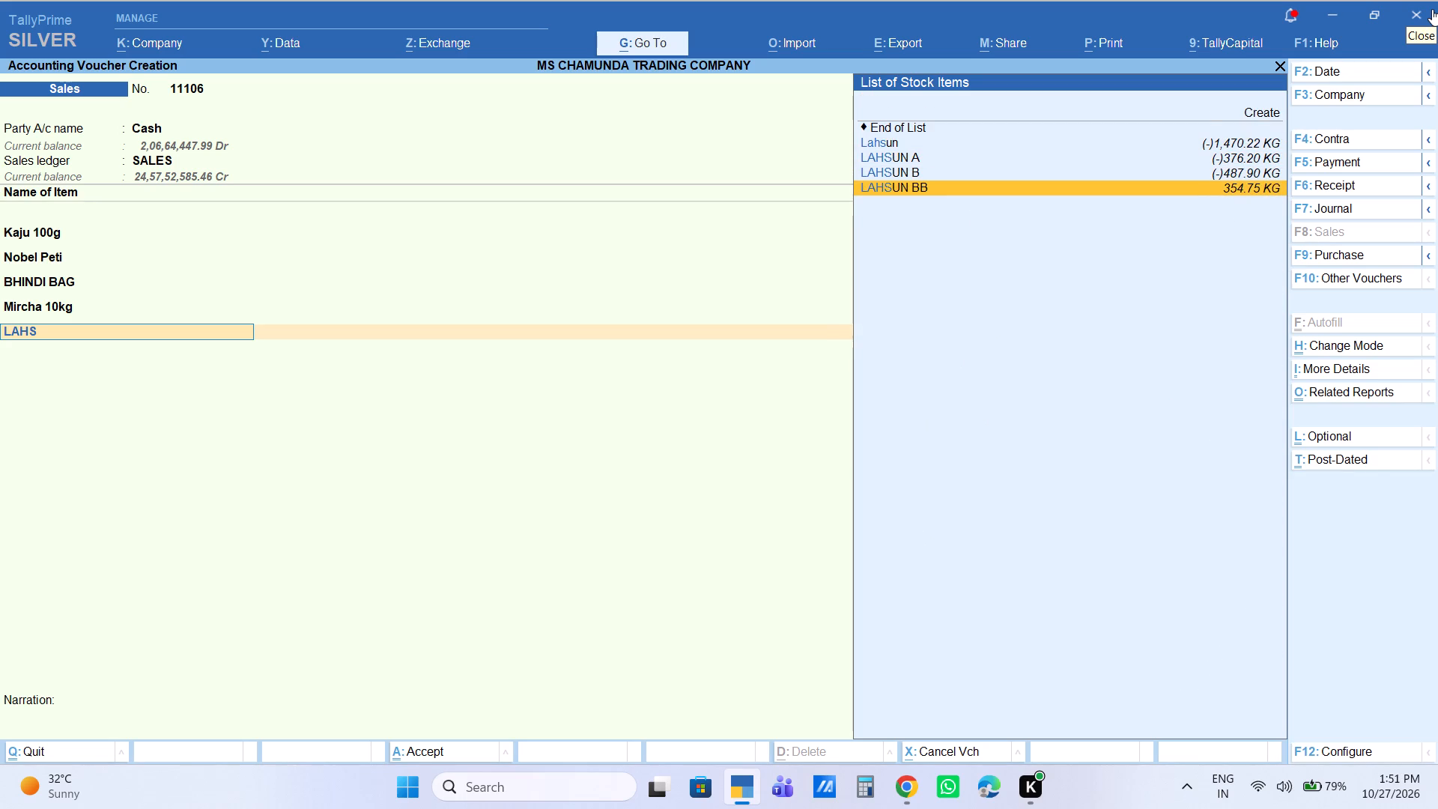
{"action": "key", "text": "Return"}
{"action": "type", "text": "40"}
{"action": "key", "text": "Return"}
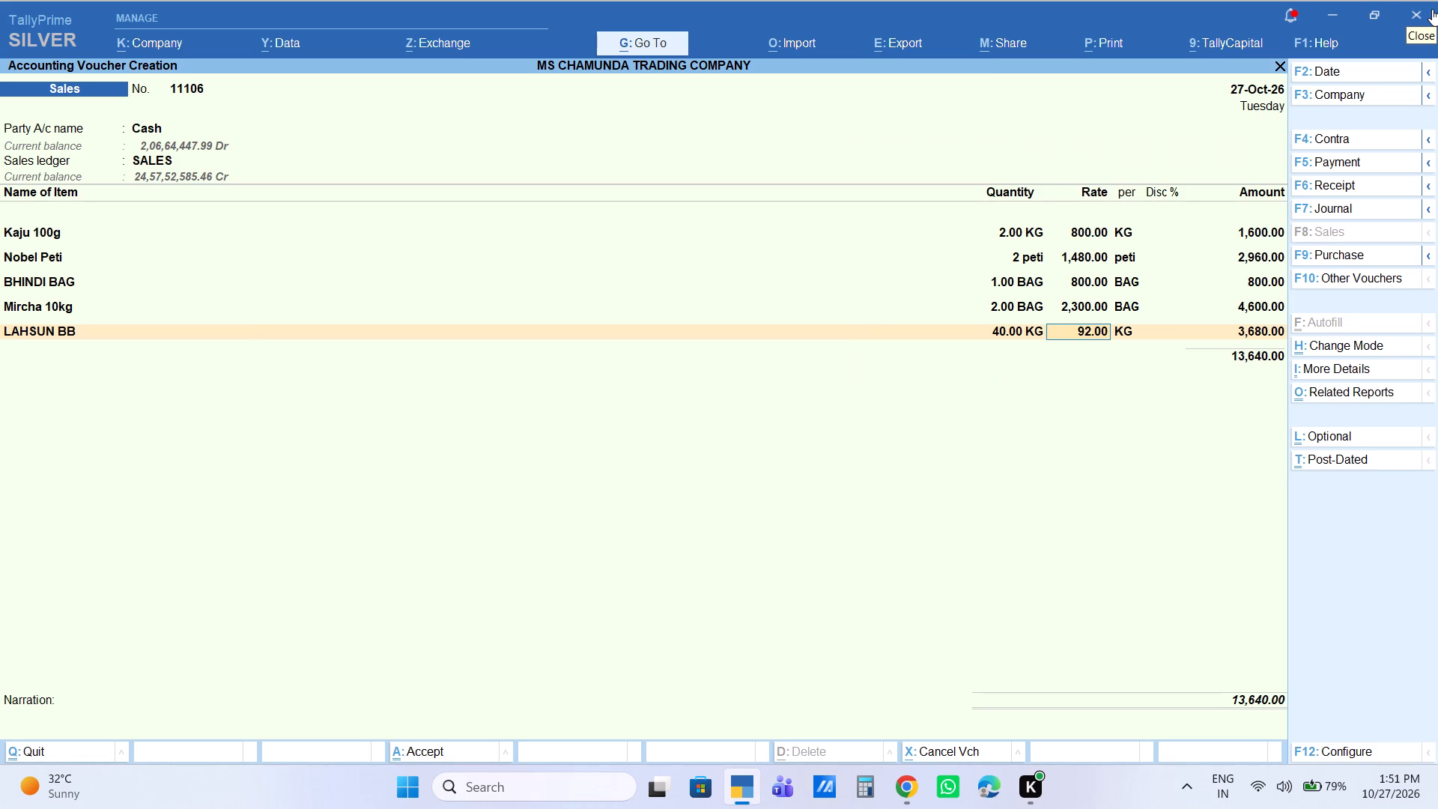
{"action": "type", "text": "90"}
{"action": "key", "text": "Return"}
{"action": "key", "text": "Return"}
{"action": "key", "text": "Return"}
{"action": "key", "text": "Return"}
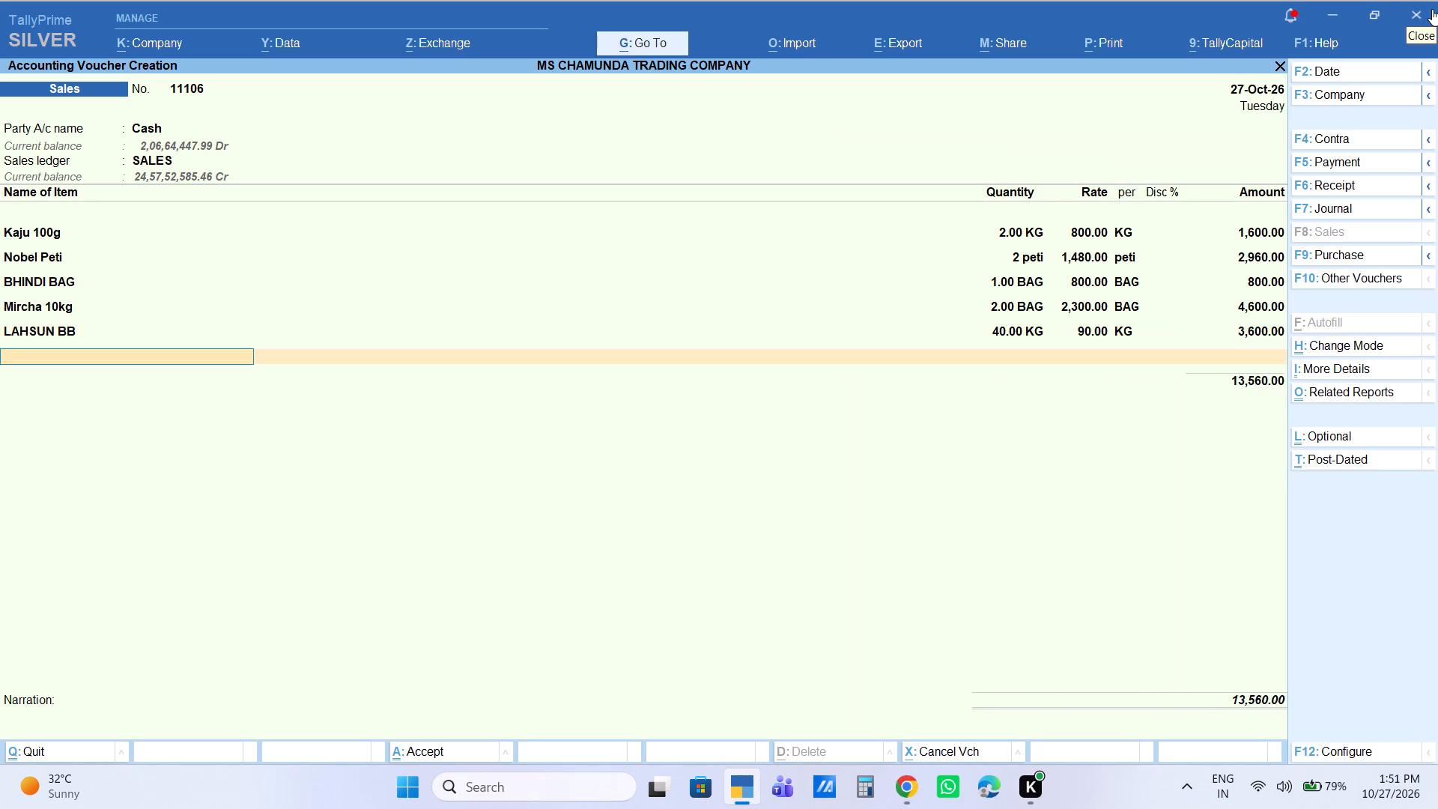
Add the item PUNJABI PAPAD PETI with a quantity of 1 peti and an amount of 700, without a discount.
{"action": "type", "text": "PUNJA"}
{"action": "key", "text": "Down"}
{"action": "key", "text": "Down"}
{"action": "key", "text": "Down"}
{"action": "key", "text": "Return"}
{"action": "key", "text": "1"}
{"action": "key", "text": "Return"}
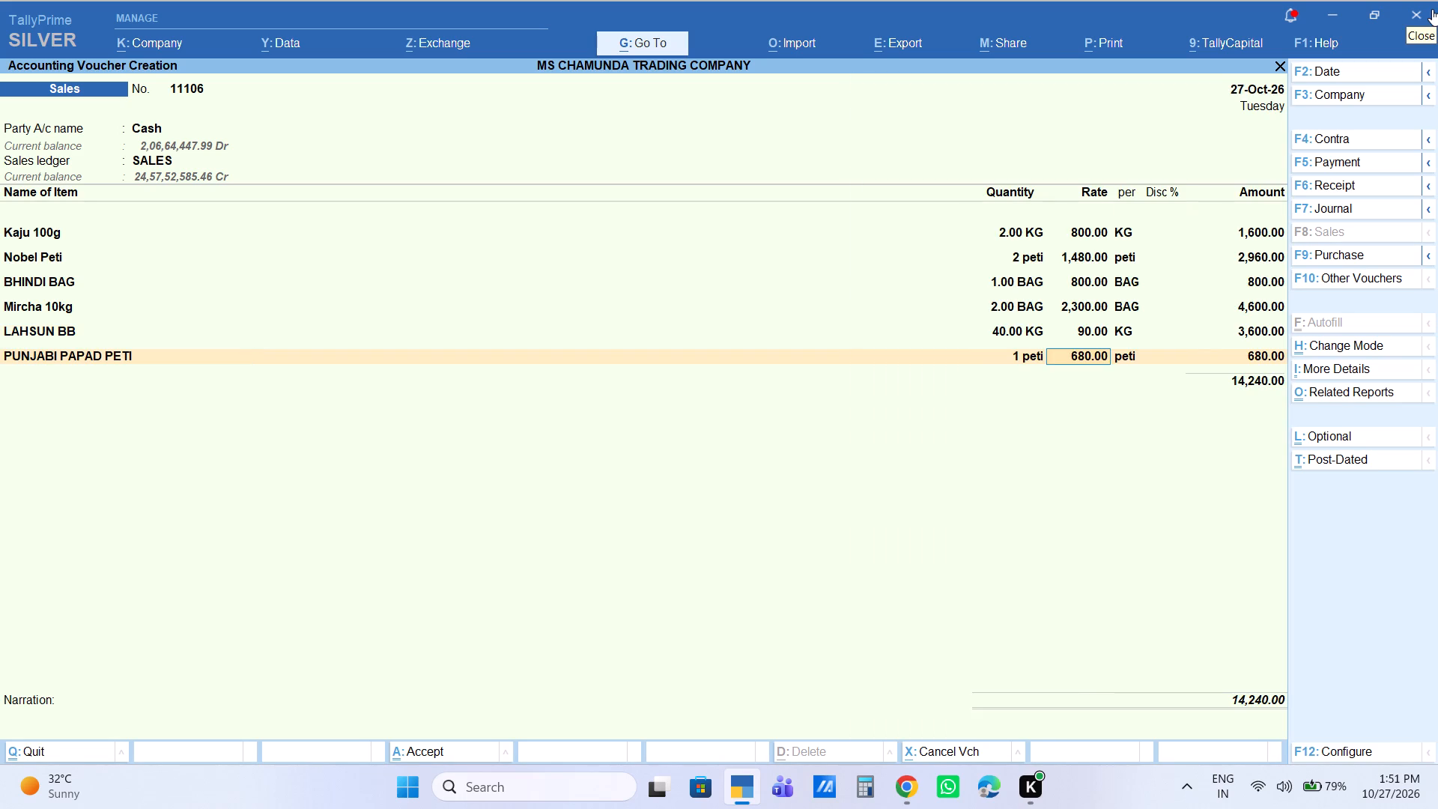
{"action": "key", "text": "Return"}
{"action": "key", "text": "Return"}
{"action": "key", "text": "Return"}
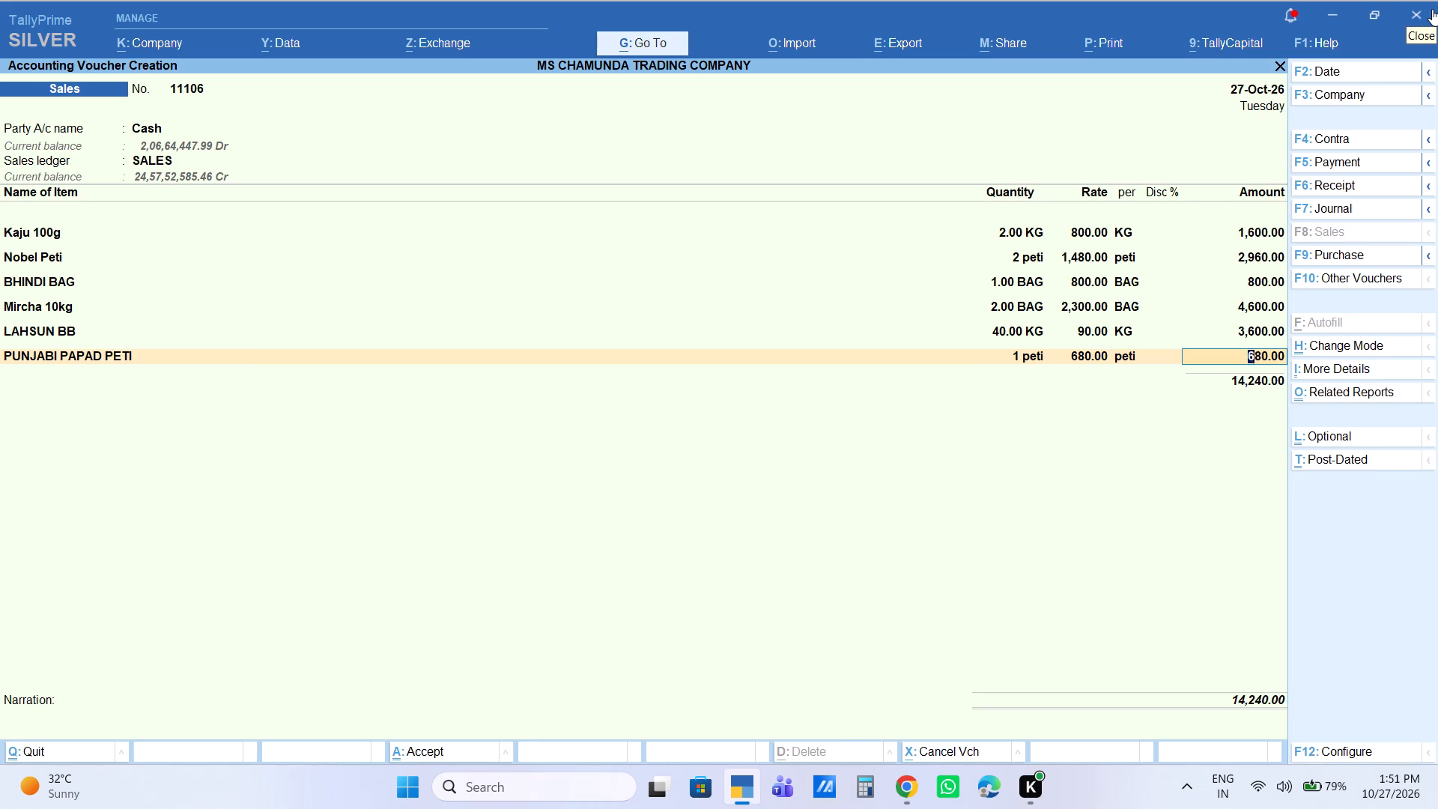
{"action": "type", "text": "700"}
{"action": "key", "text": "Return"}
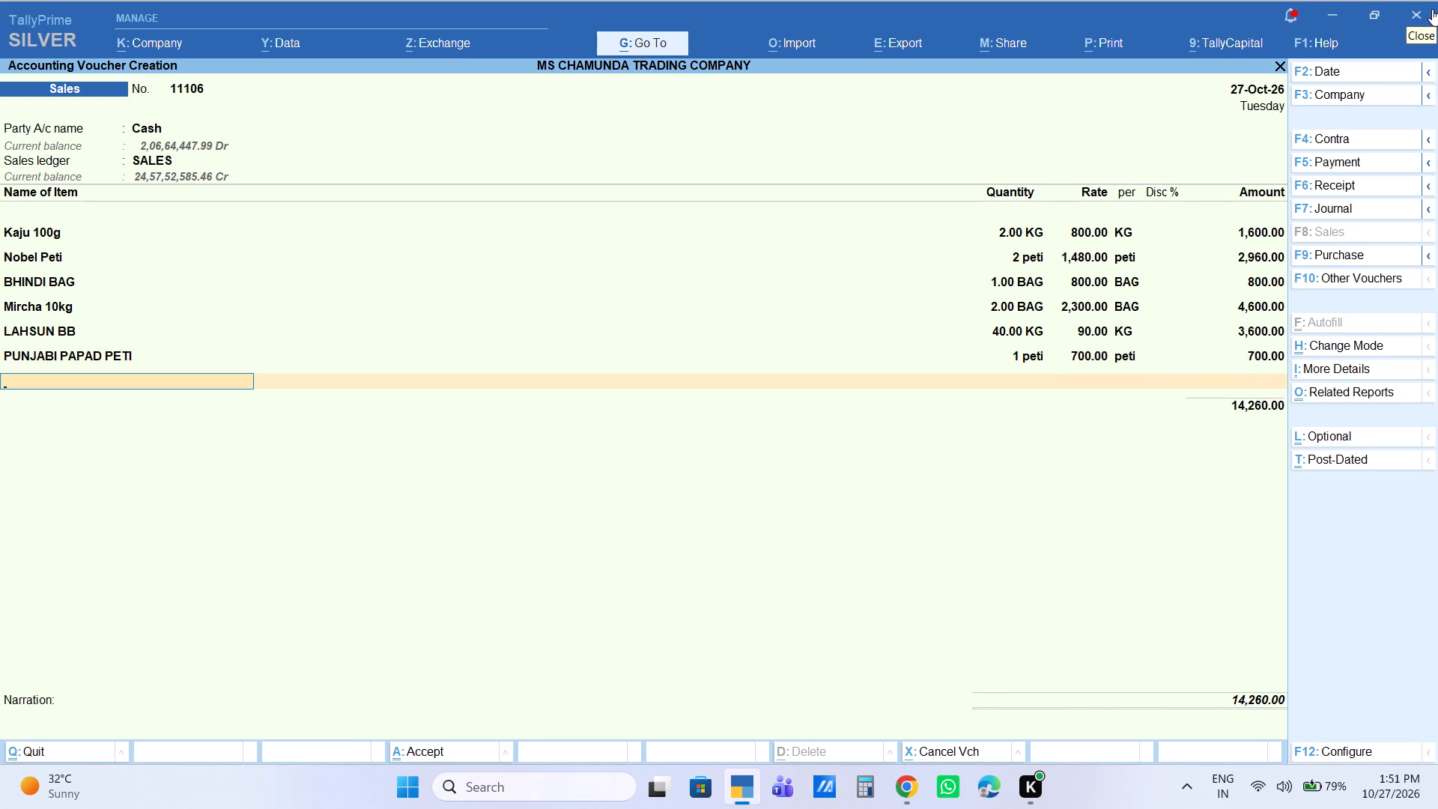
End the item list and add a Labour Charge of 20 to the voucher.
{"action": "key", "text": "Return"}
{"action": "key", "text": "l"}
{"action": "key", "text": "Down"}
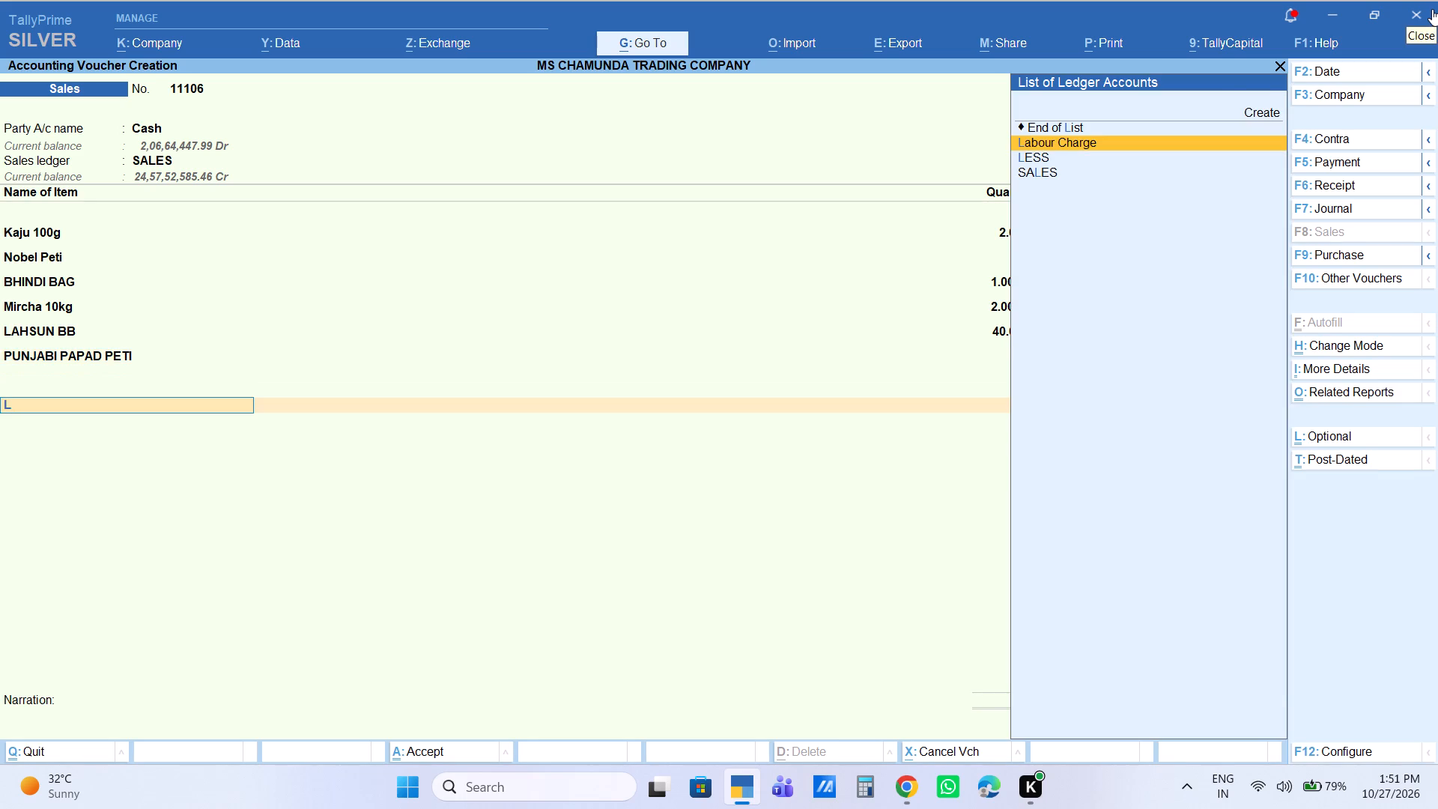
{"action": "key", "text": "Return"}
{"action": "key", "text": "Return"}
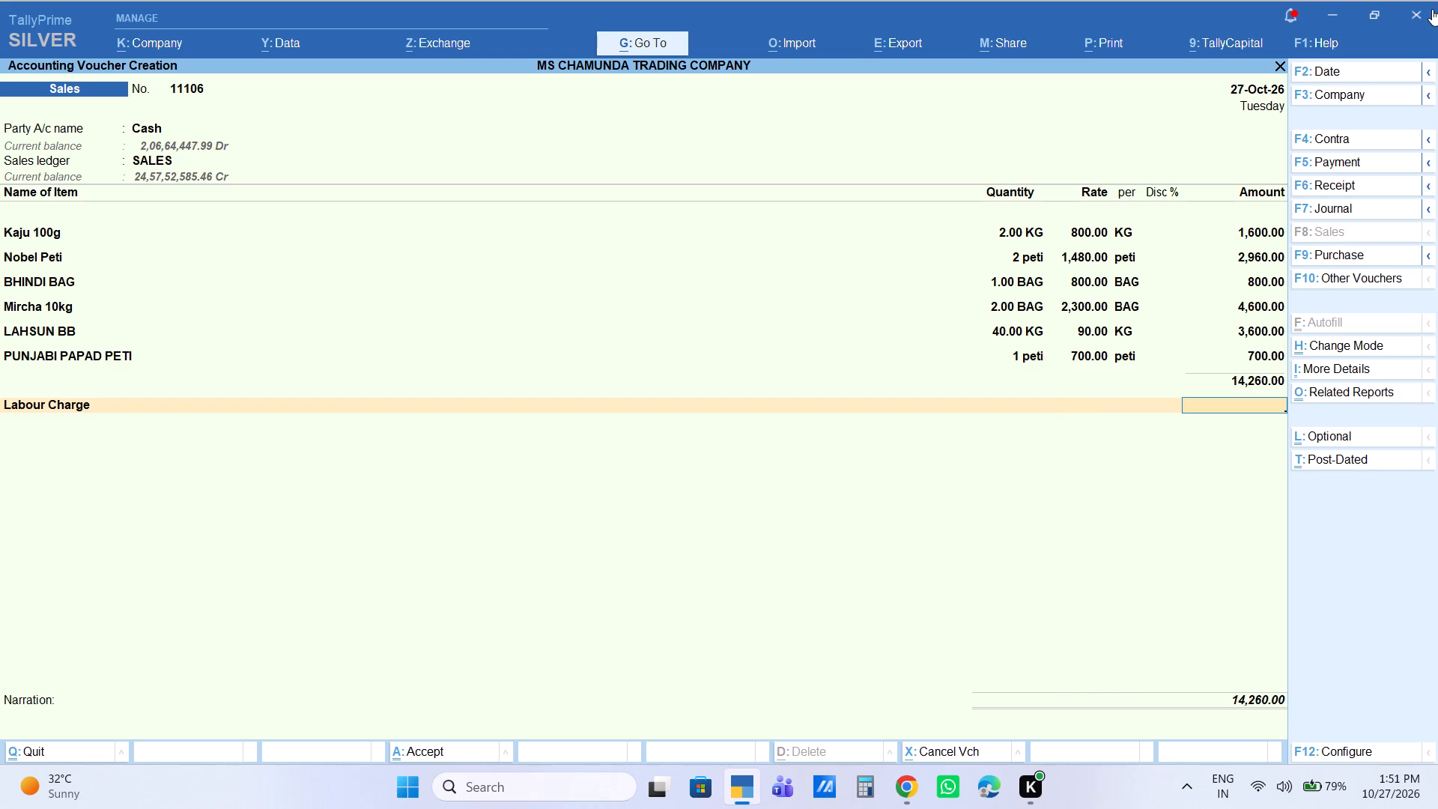
{"action": "type", "text": "20"}
{"action": "key", "text": "Return"}
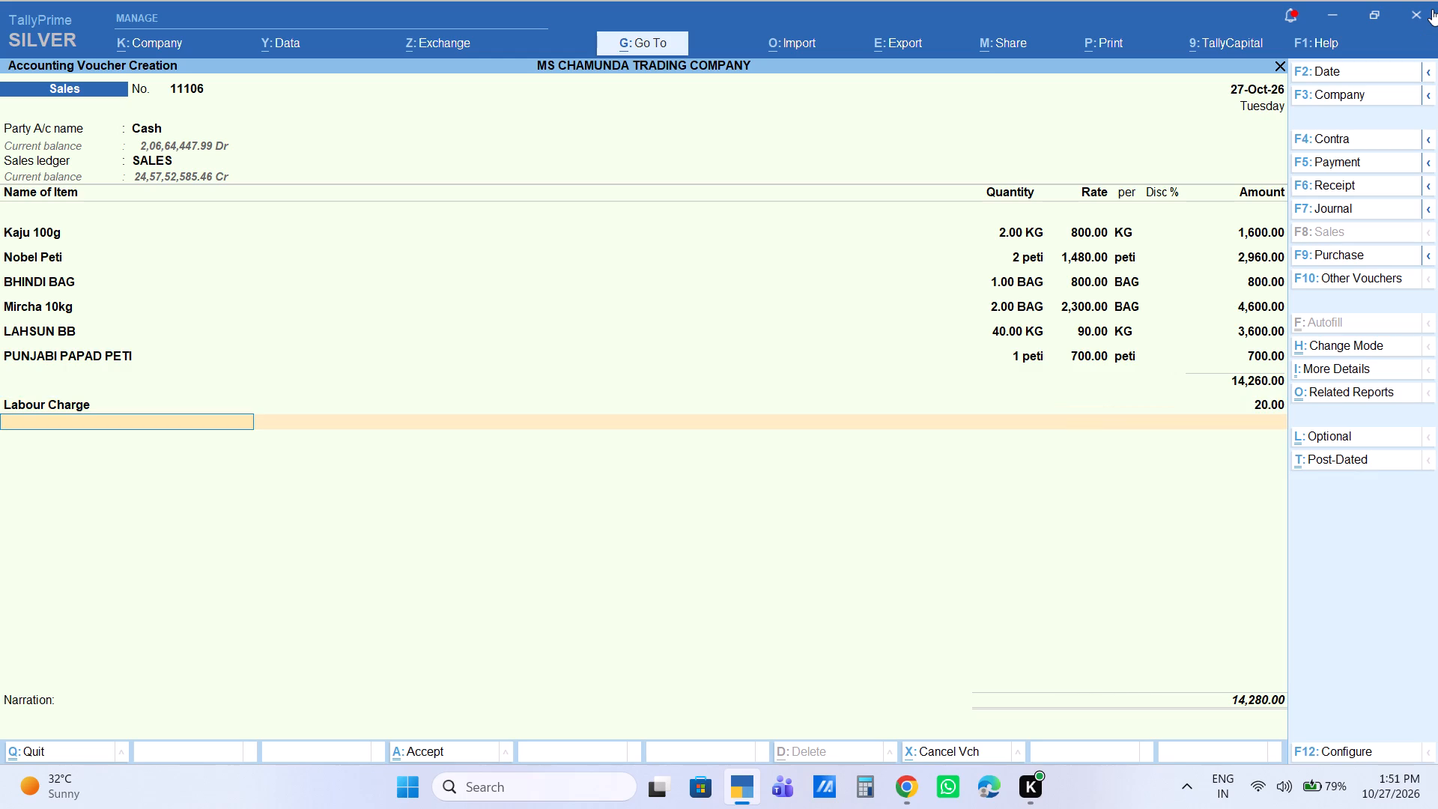
Finish the charges, leave the narration empty, and save the cash sales voucher.
{"action": "key", "text": "Return"}
{"action": "key", "text": "Return"}
{"action": "key", "text": "Return"}
{"action": "key", "text": "Return"}
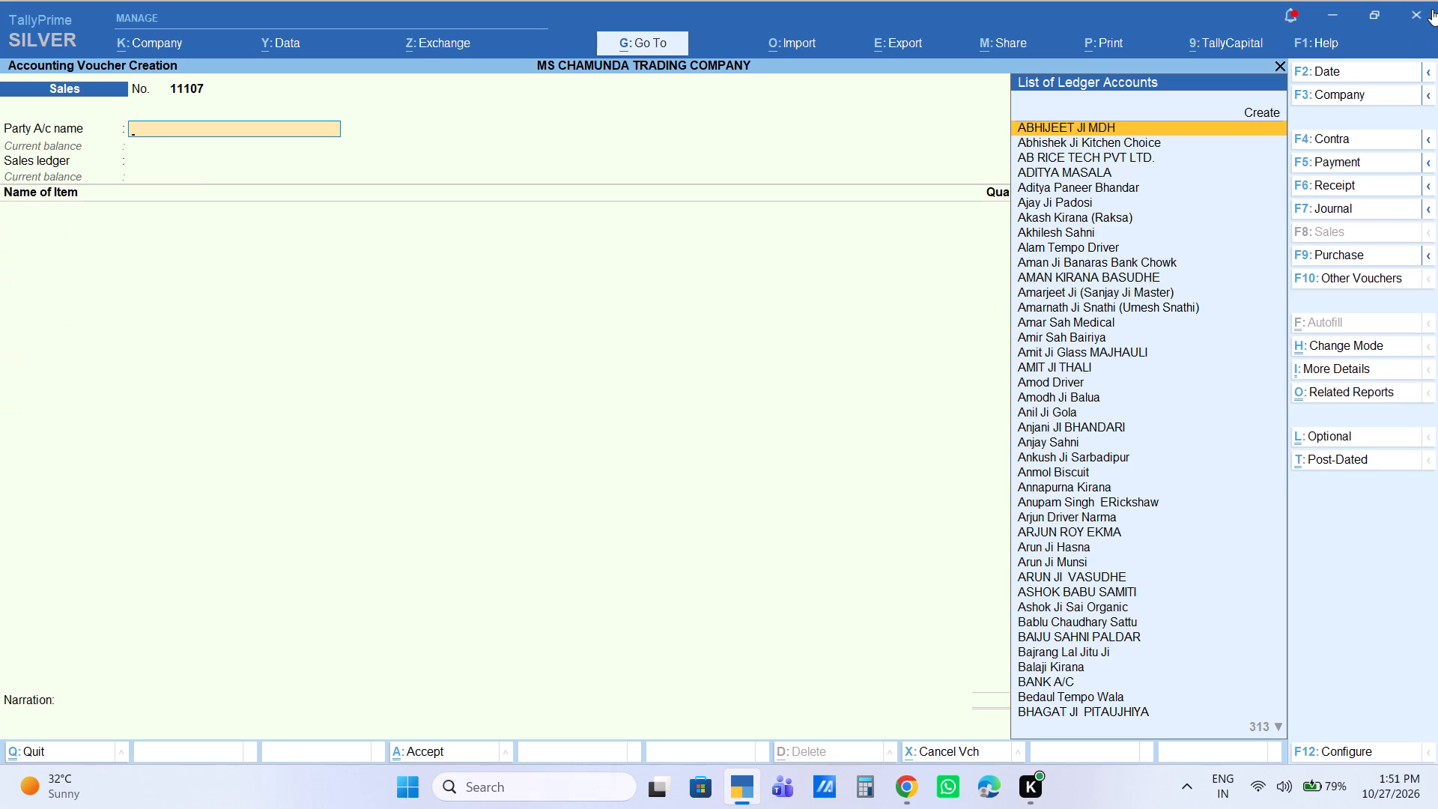
Set Cash as the party account and SALES as the sales ledger for the new sales voucher.
{"action": "type", "text": "CA"}
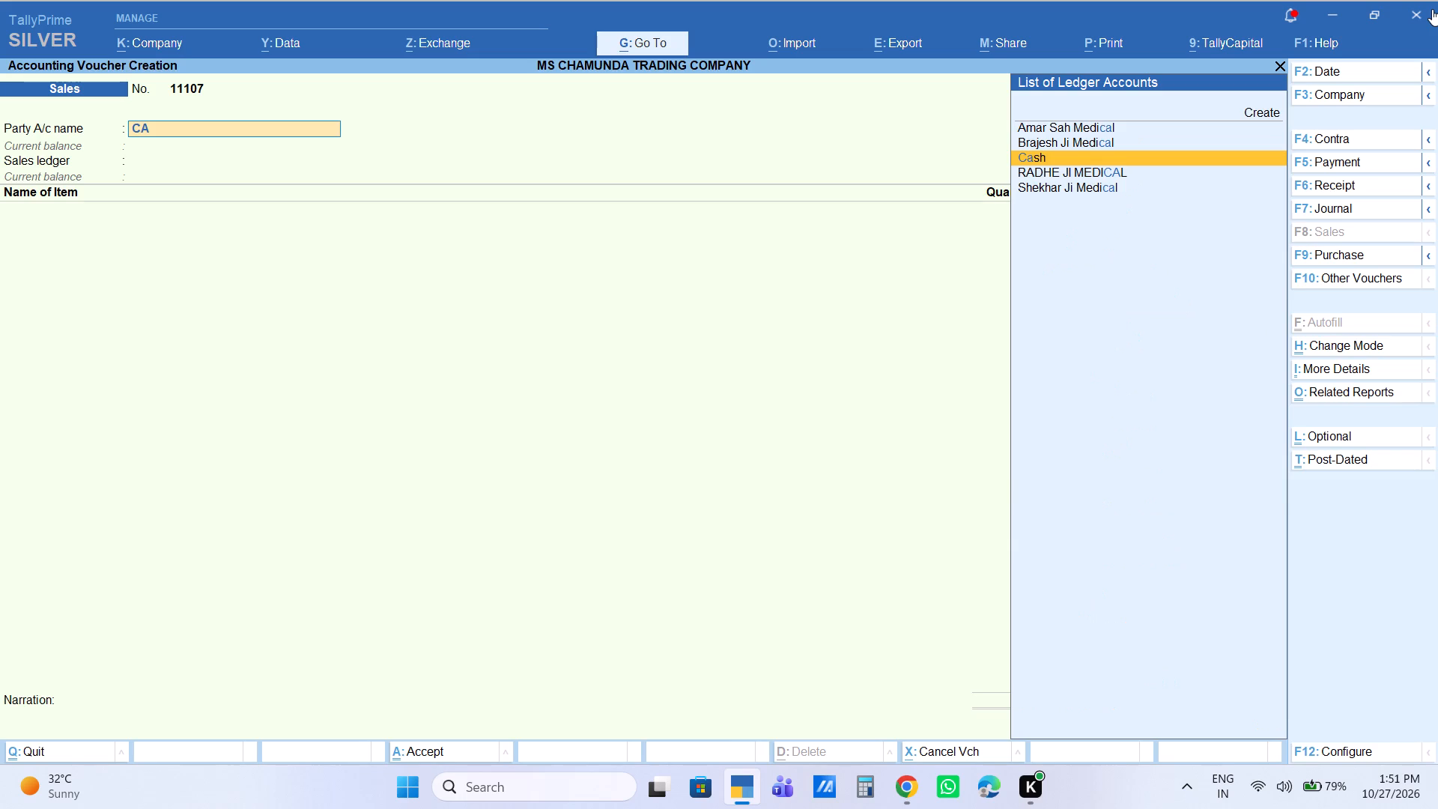
{"action": "key", "text": "Return"}
{"action": "key", "text": "Return"}
{"action": "key", "text": "Return"}
{"action": "key", "text": "Return"}
{"action": "key", "text": "Return"}
{"action": "key", "text": "Return"}
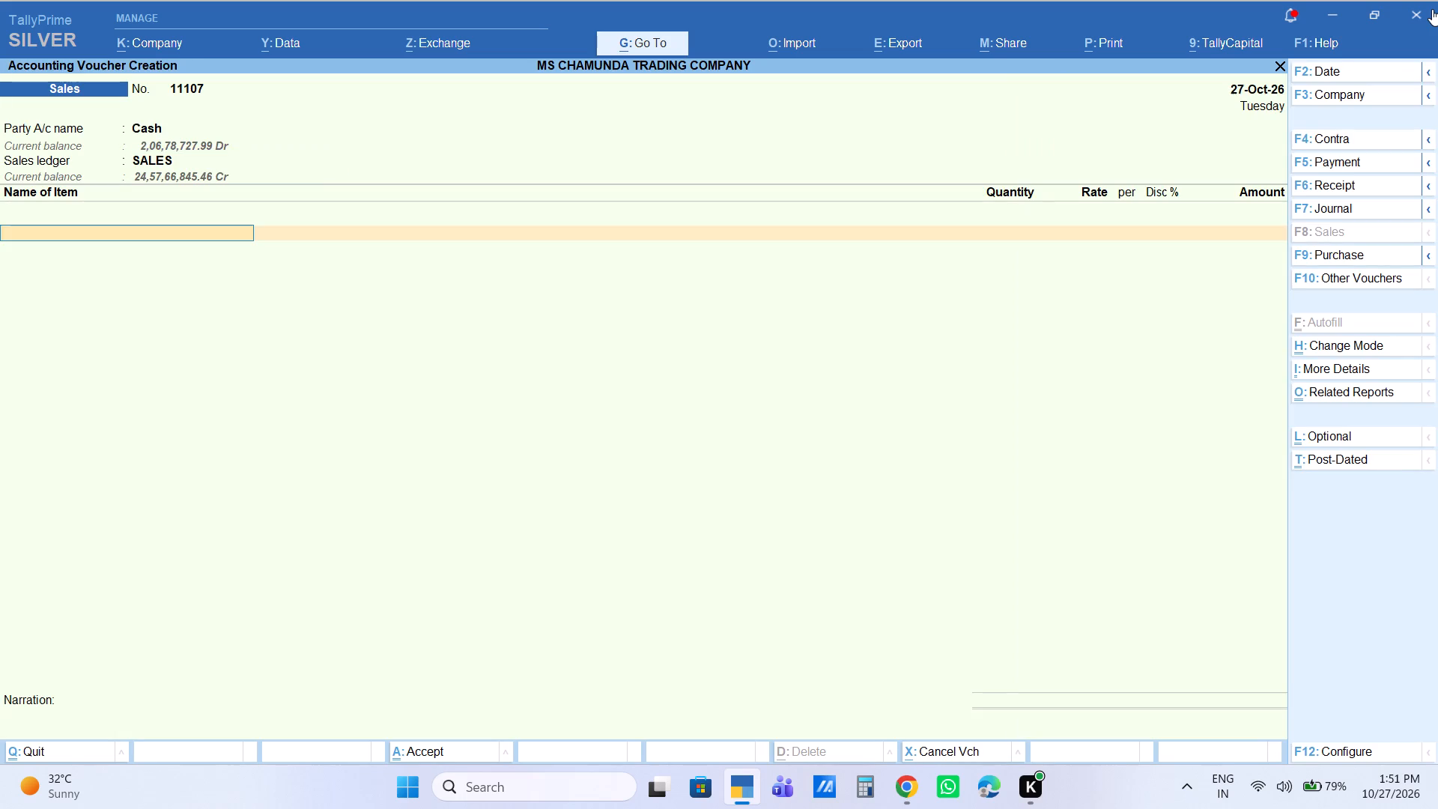
Add the item P Haldi Rs10 with a quantity of 2 BDL and an amount of 290, without a discount.
{"action": "type", "text": "P HALDI"}
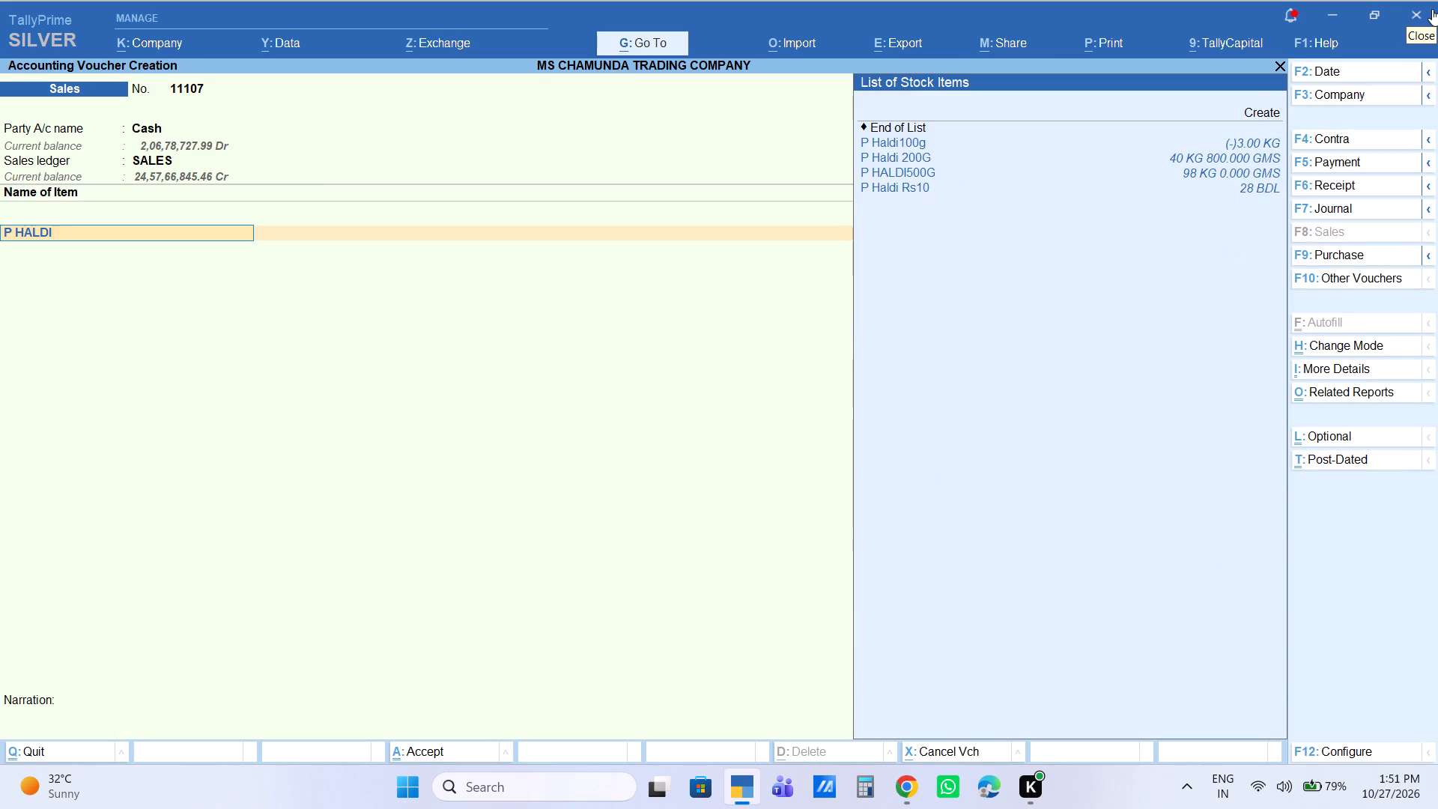
{"action": "key", "text": "Down"}
{"action": "key", "text": "Down"}
{"action": "key", "text": "Down"}
{"action": "key", "text": "Down"}
{"action": "key", "text": "Return"}
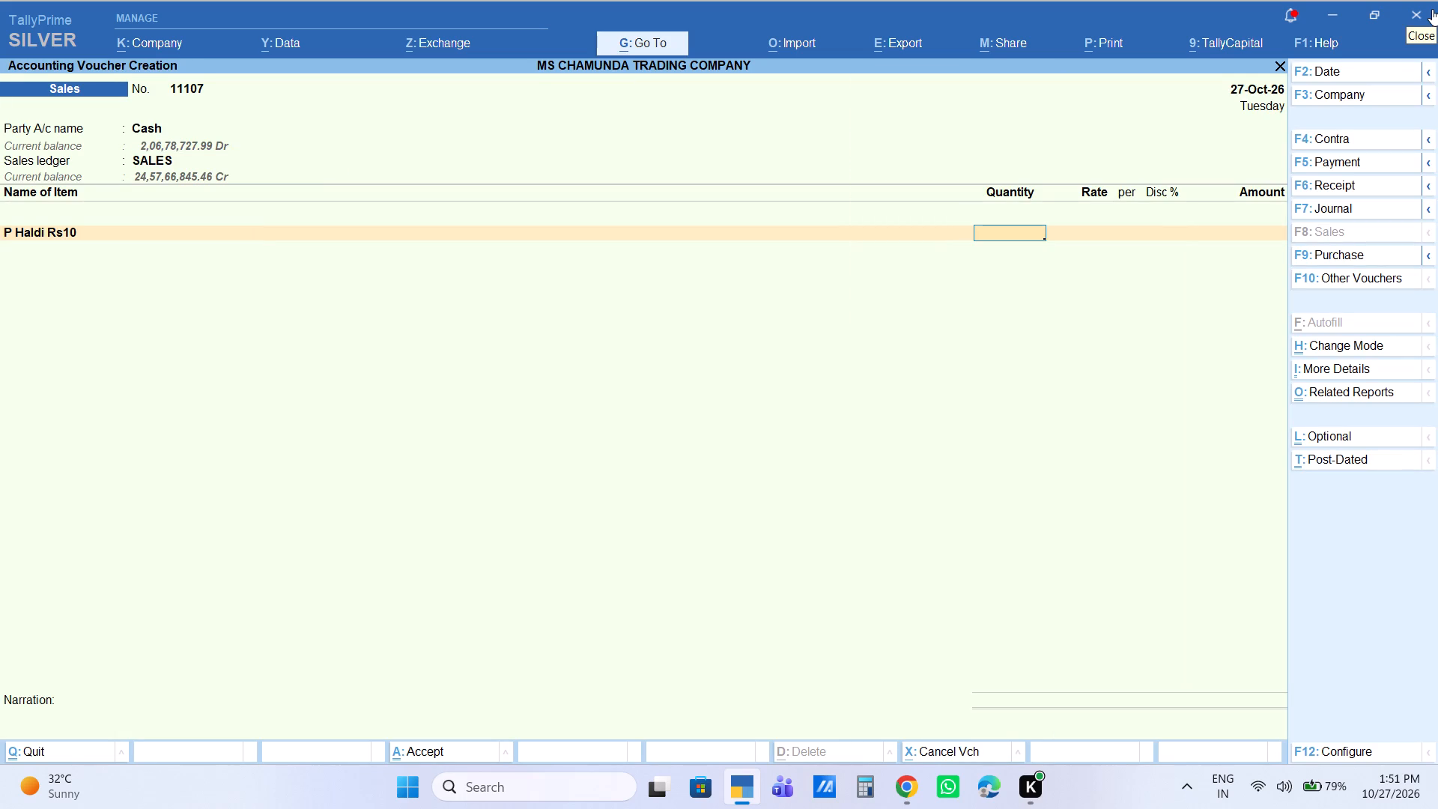
{"action": "key", "text": "2"}
{"action": "key", "text": "Return"}
{"action": "key", "text": "Return"}
{"action": "key", "text": "Return"}
{"action": "key", "text": "Return"}
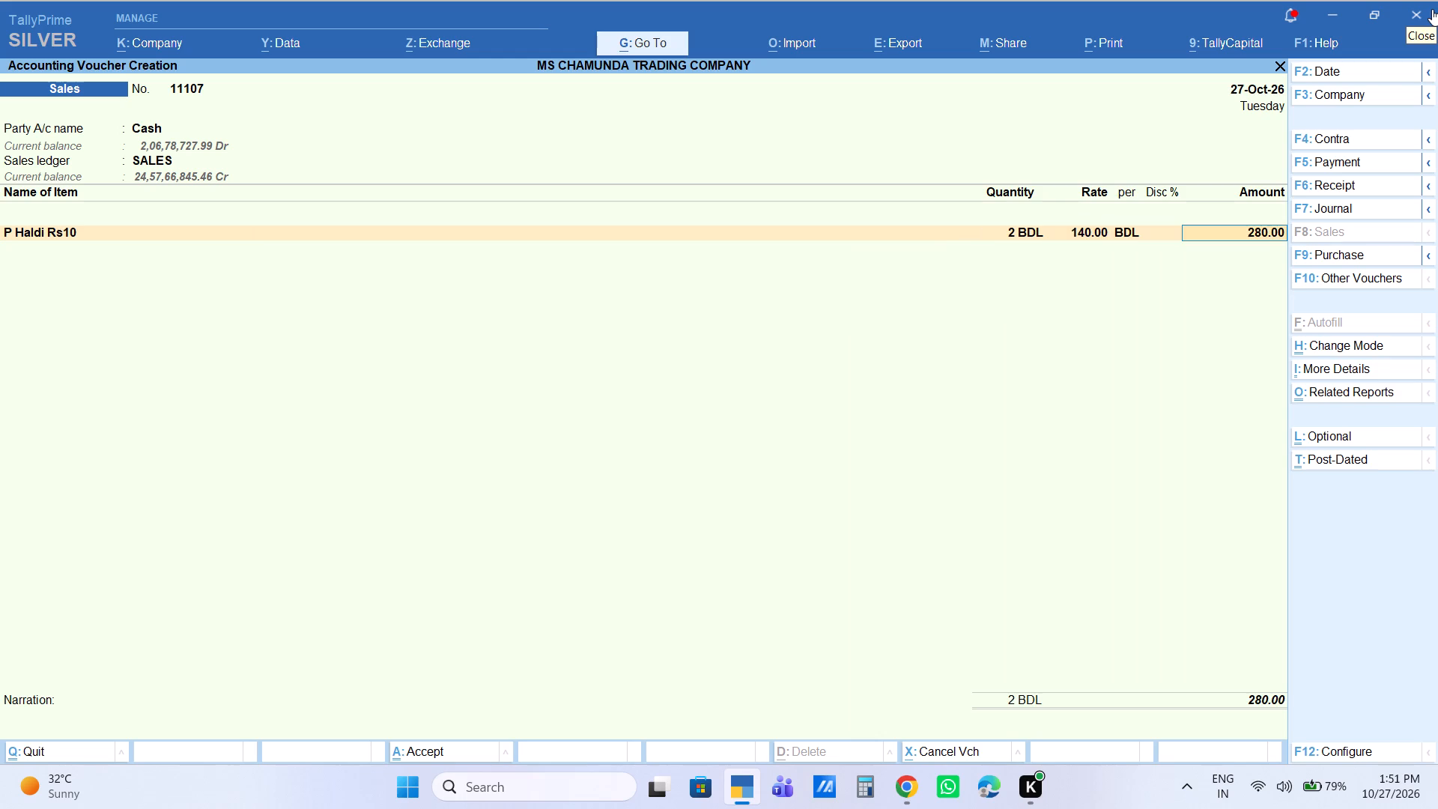
{"action": "type", "text": "290"}
{"action": "key", "text": "Return"}
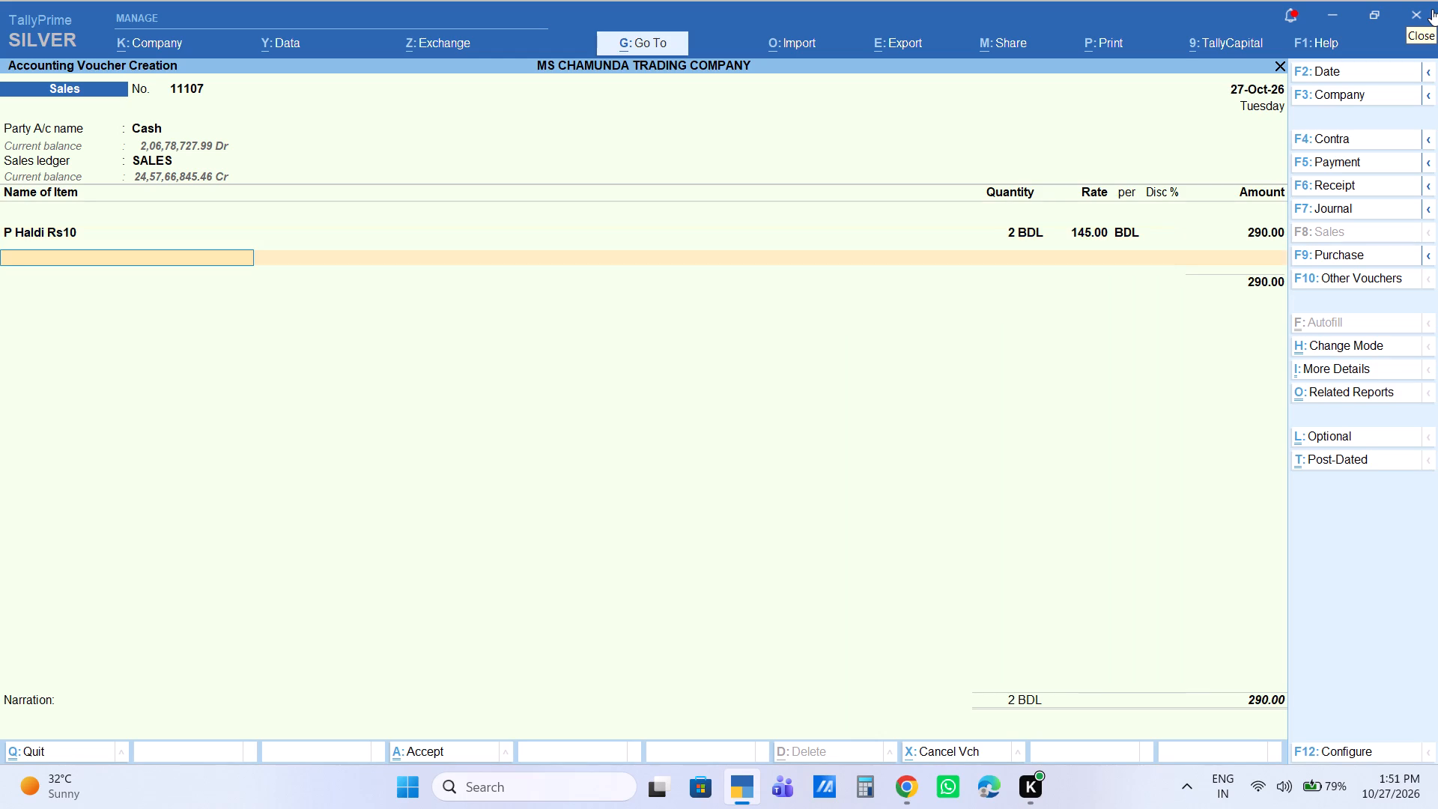
Add the item PARIVAR PAPAD PCS with a quantity of 5 PCS and an amount of 120, without a discount.
{"action": "type", "text": "PARIVAR"}
{"action": "key", "text": "Down"}
{"action": "key", "text": "Return"}
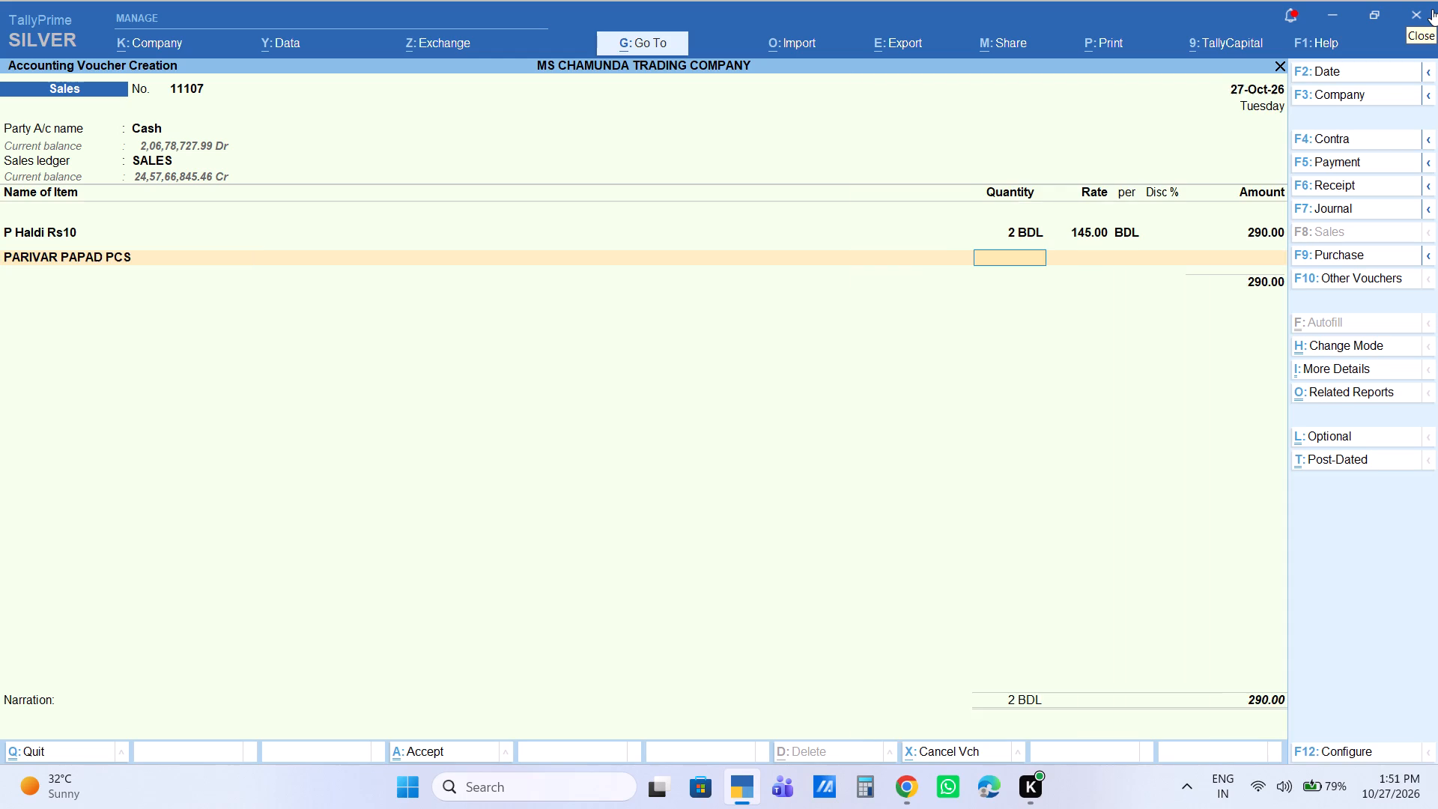
{"action": "key", "text": "5"}
{"action": "key", "text": "Return"}
{"action": "key", "text": "Return"}
{"action": "key", "text": "Return"}
{"action": "key", "text": "Return"}
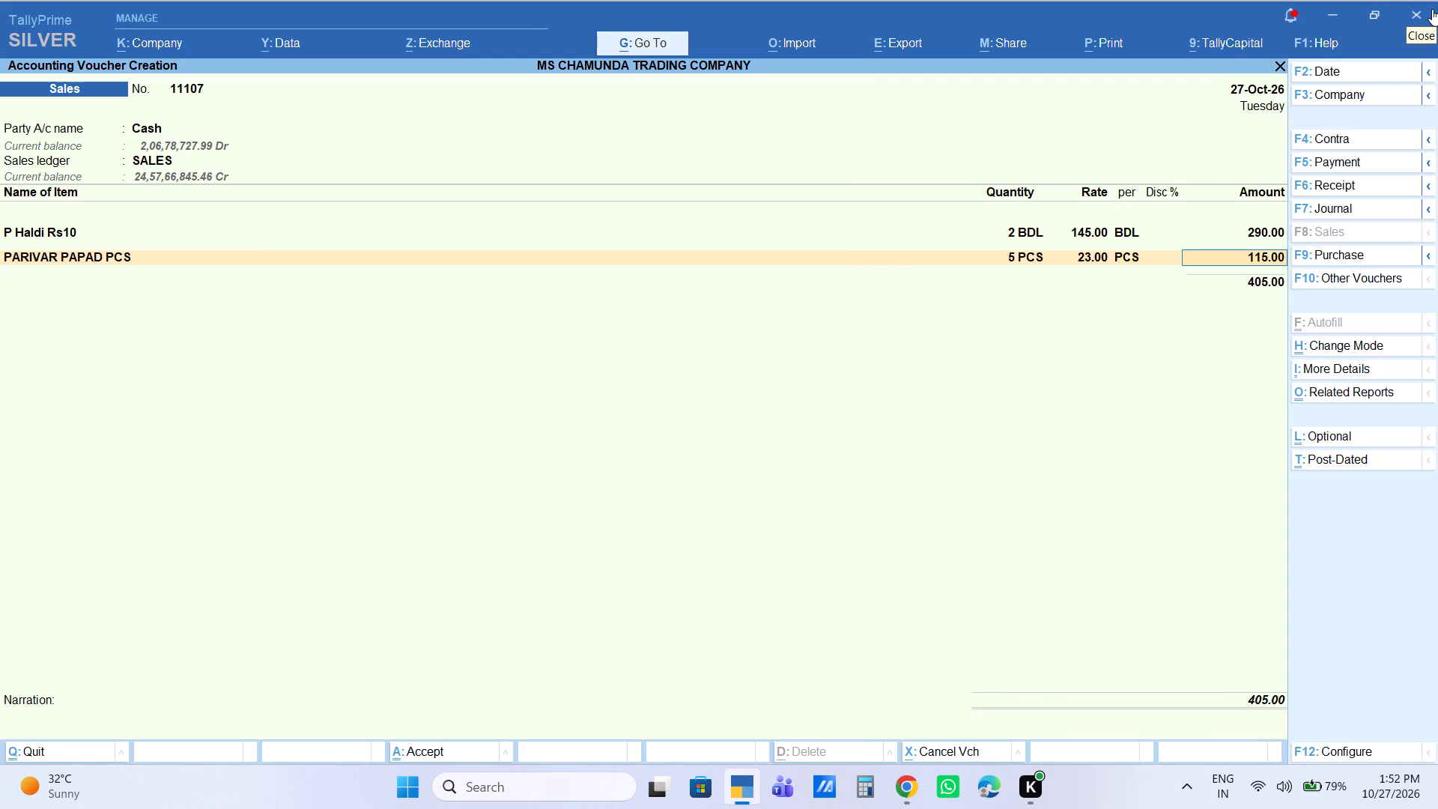
{"action": "type", "text": "120"}
{"action": "key", "text": "Return"}
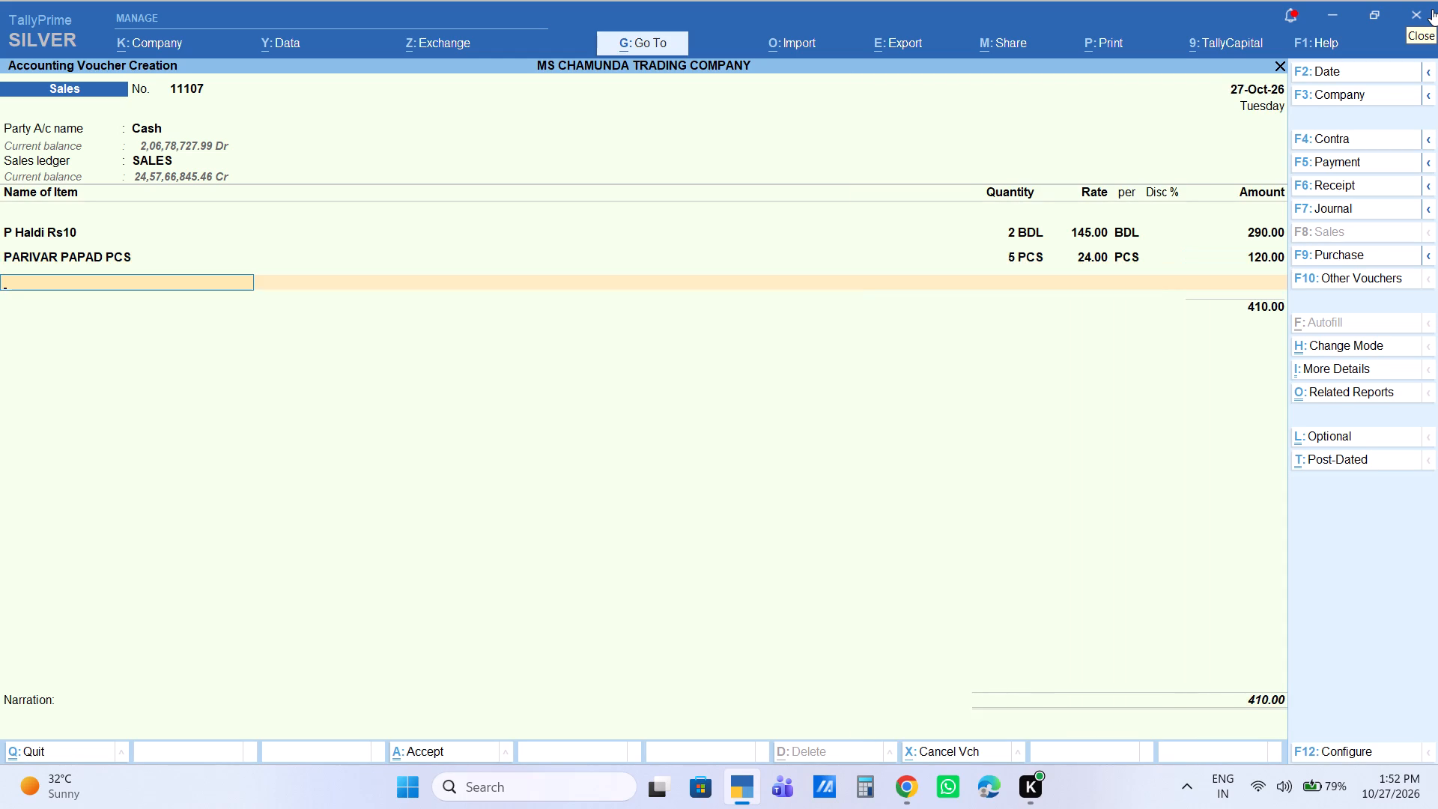
Add the item Surf Excel Rs10 Bag with a quantity of 1 BAG at a rate of 1,030, without a discount.
{"action": "type", "text": "SURFD"}
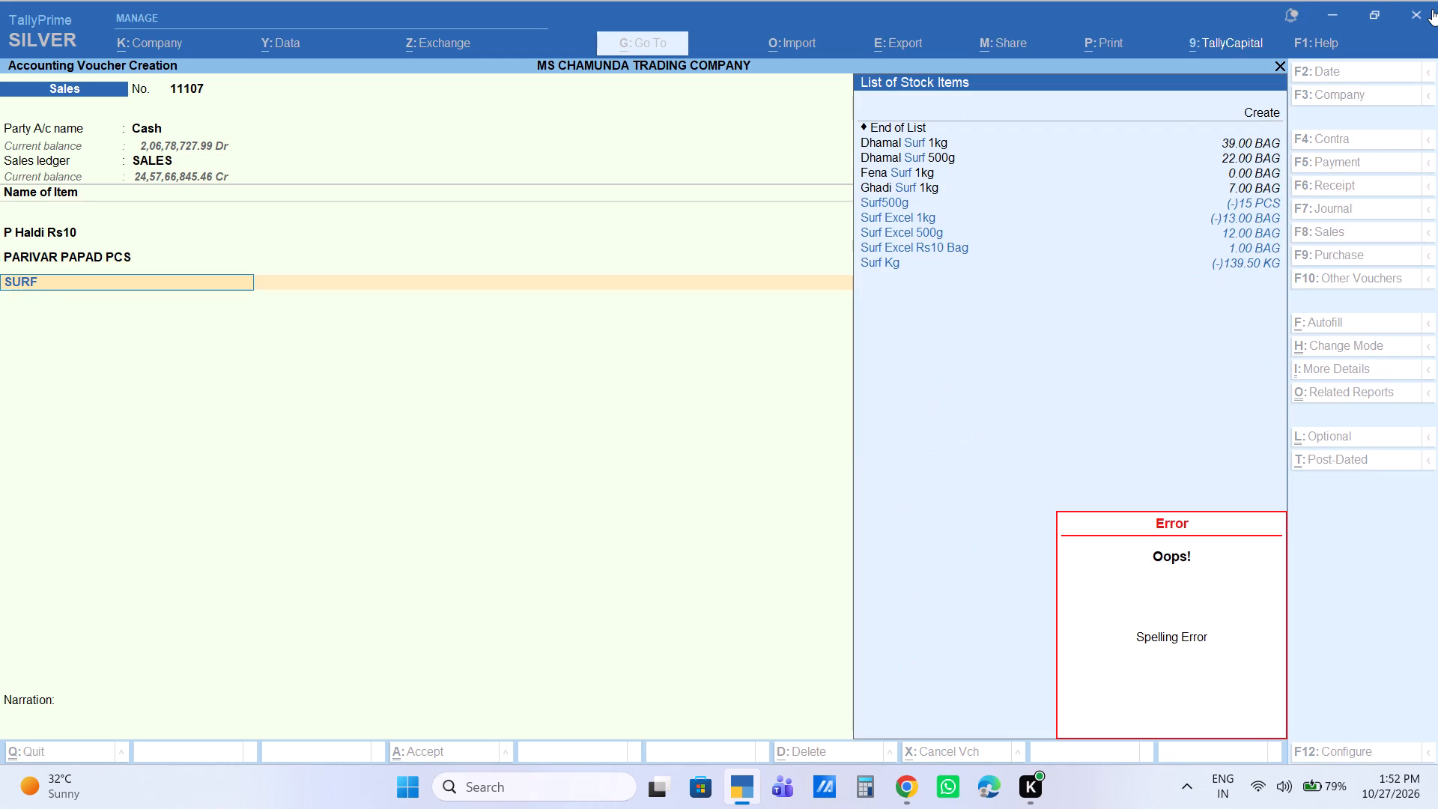
{"action": "key", "text": "Down"}
{"action": "key", "text": "Down"}
{"action": "key", "text": "Down"}
{"action": "key", "text": "Down"}
{"action": "key", "text": "Return"}
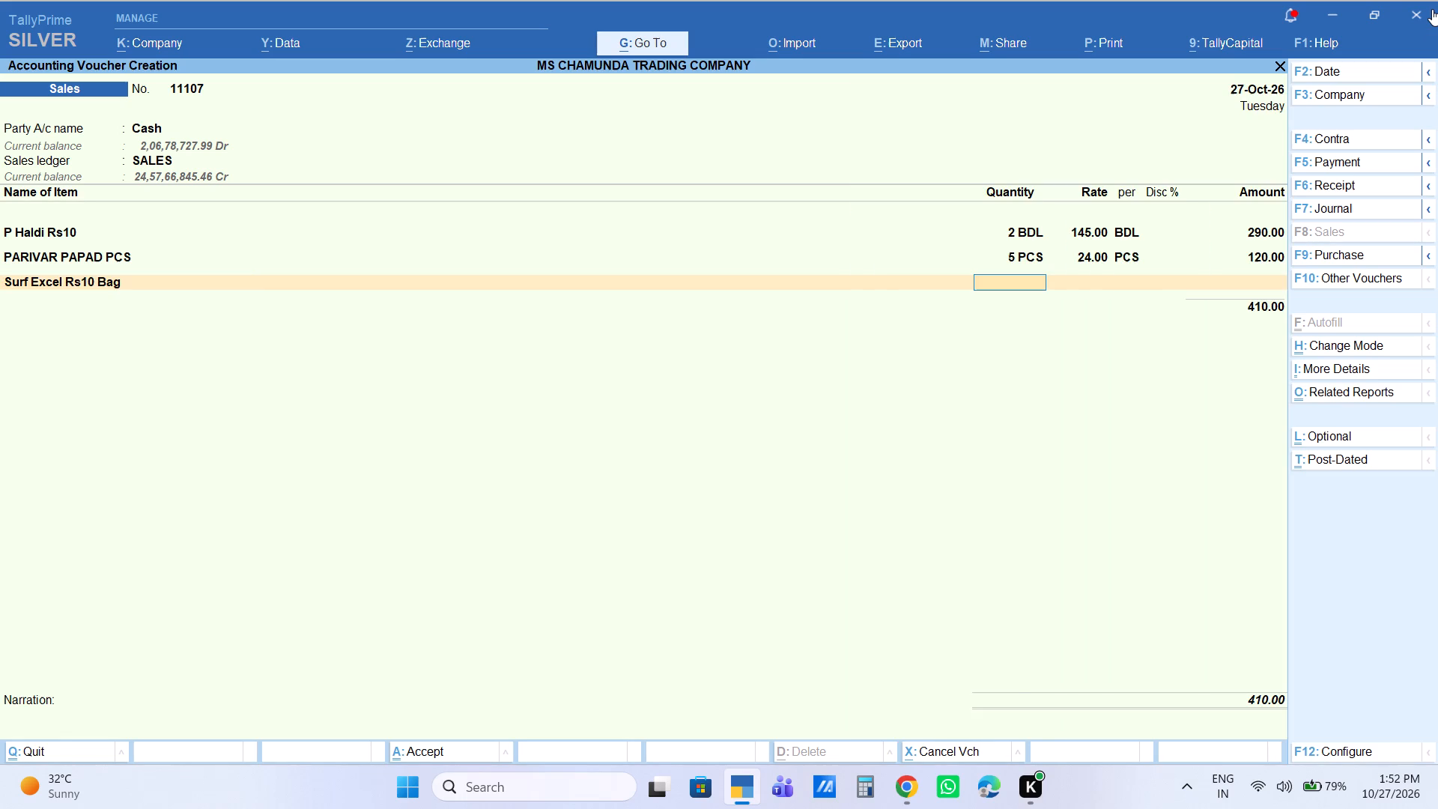
{"action": "type", "text": "12"}
{"action": "key", "text": "BackSpace"}
{"action": "key", "text": "Return"}
{"action": "key", "text": "Return"}
{"action": "key", "text": "Return"}
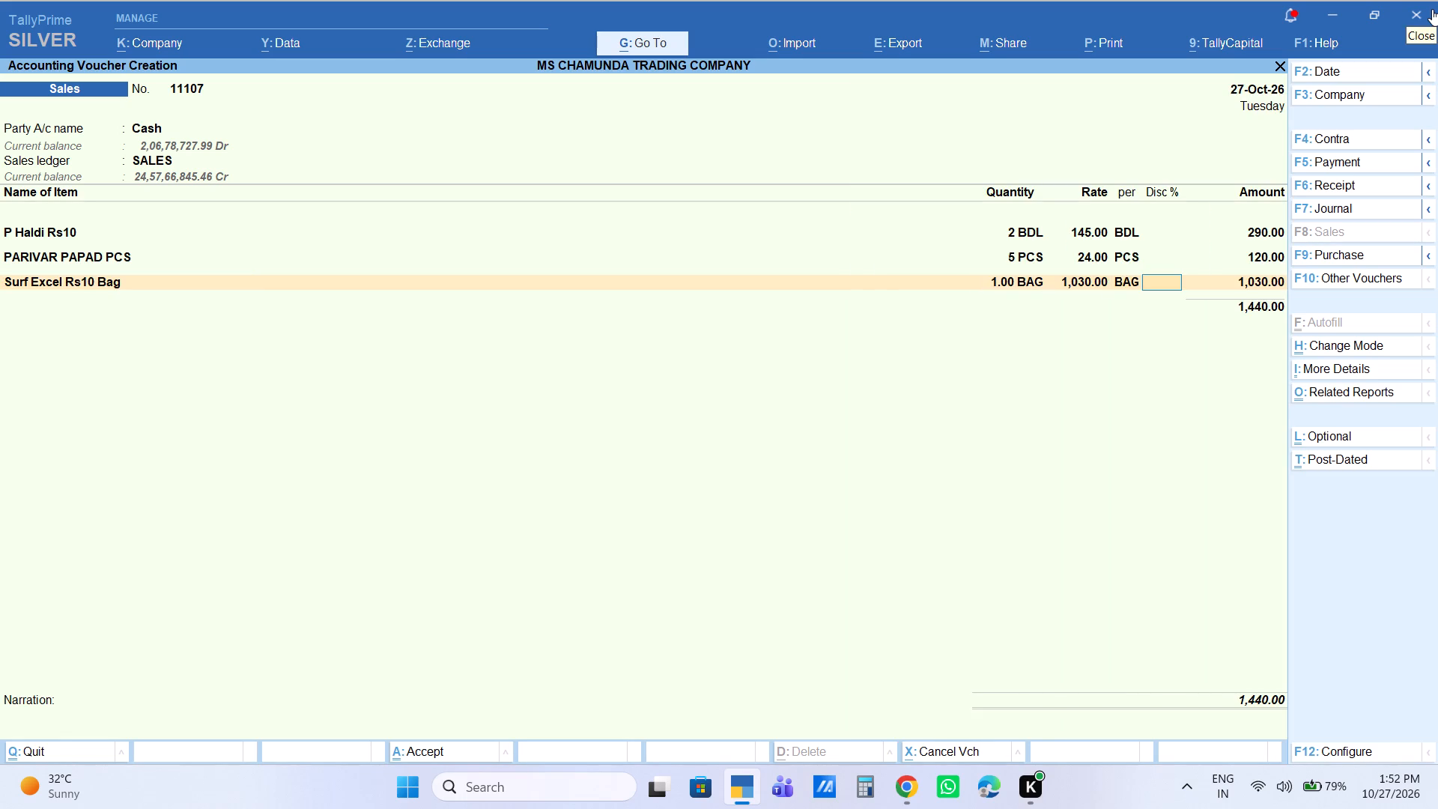
{"action": "key", "text": "Return"}
{"action": "key", "text": "Return"}
Finish the item list and charges, leave the narration empty, and save the cash sales voucher.
{"action": "key", "text": "Return"}
{"action": "key", "text": "Return"}
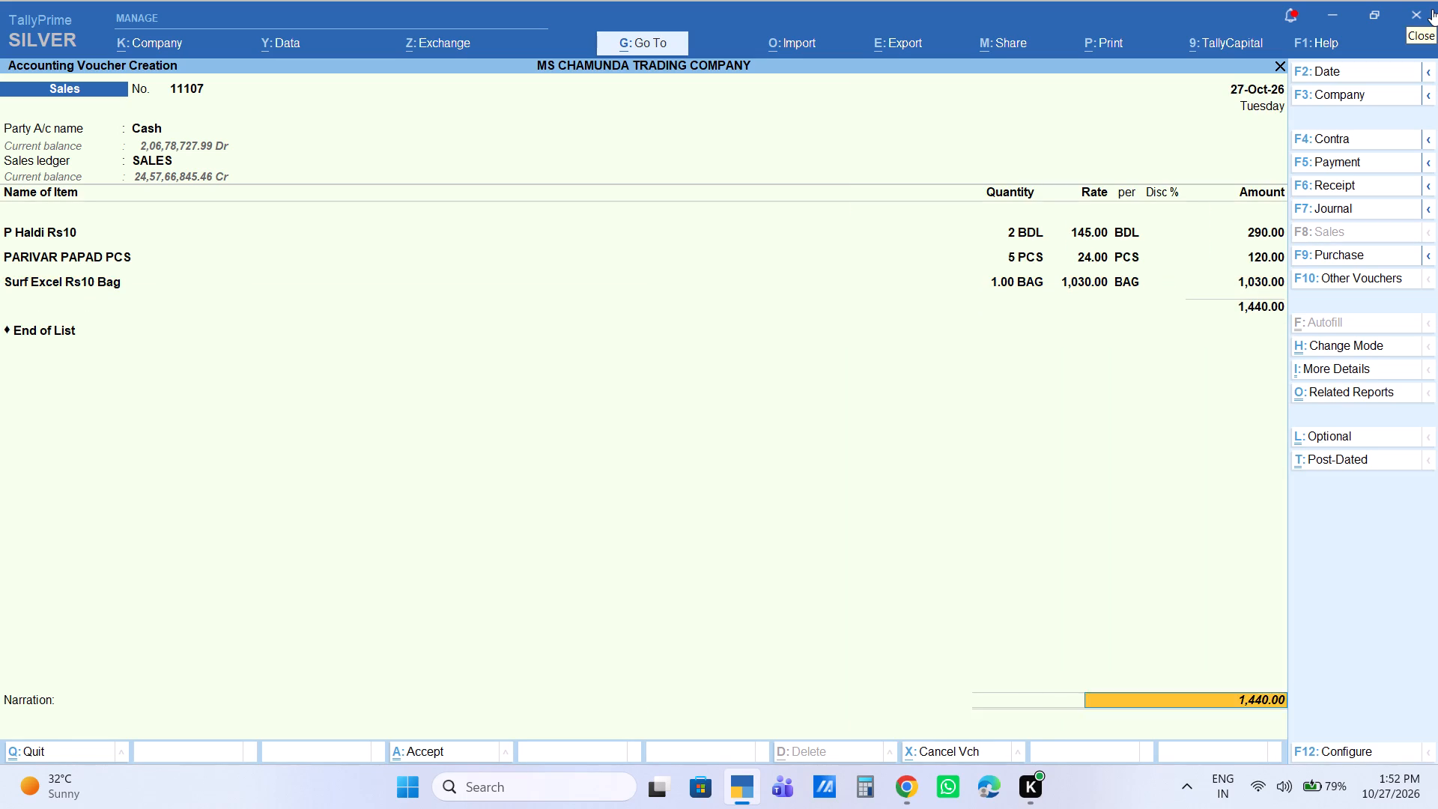
{"action": "key", "text": "Return"}
{"action": "key", "text": "Return"}
{"action": "key", "text": "Return"}
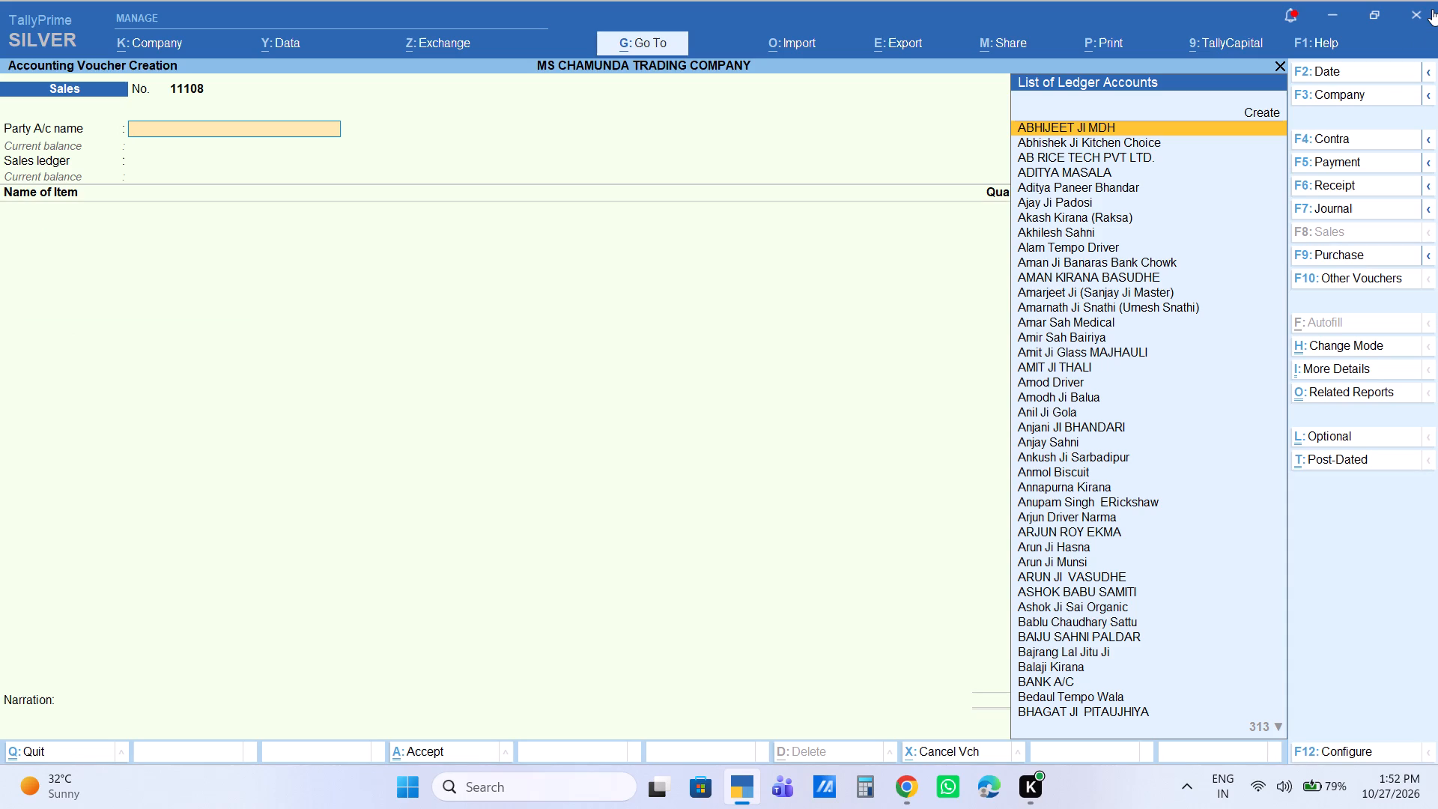
Set Cash as the party account and SALES as the sales ledger for the new sales voucher.
{"action": "type", "text": "CA"}
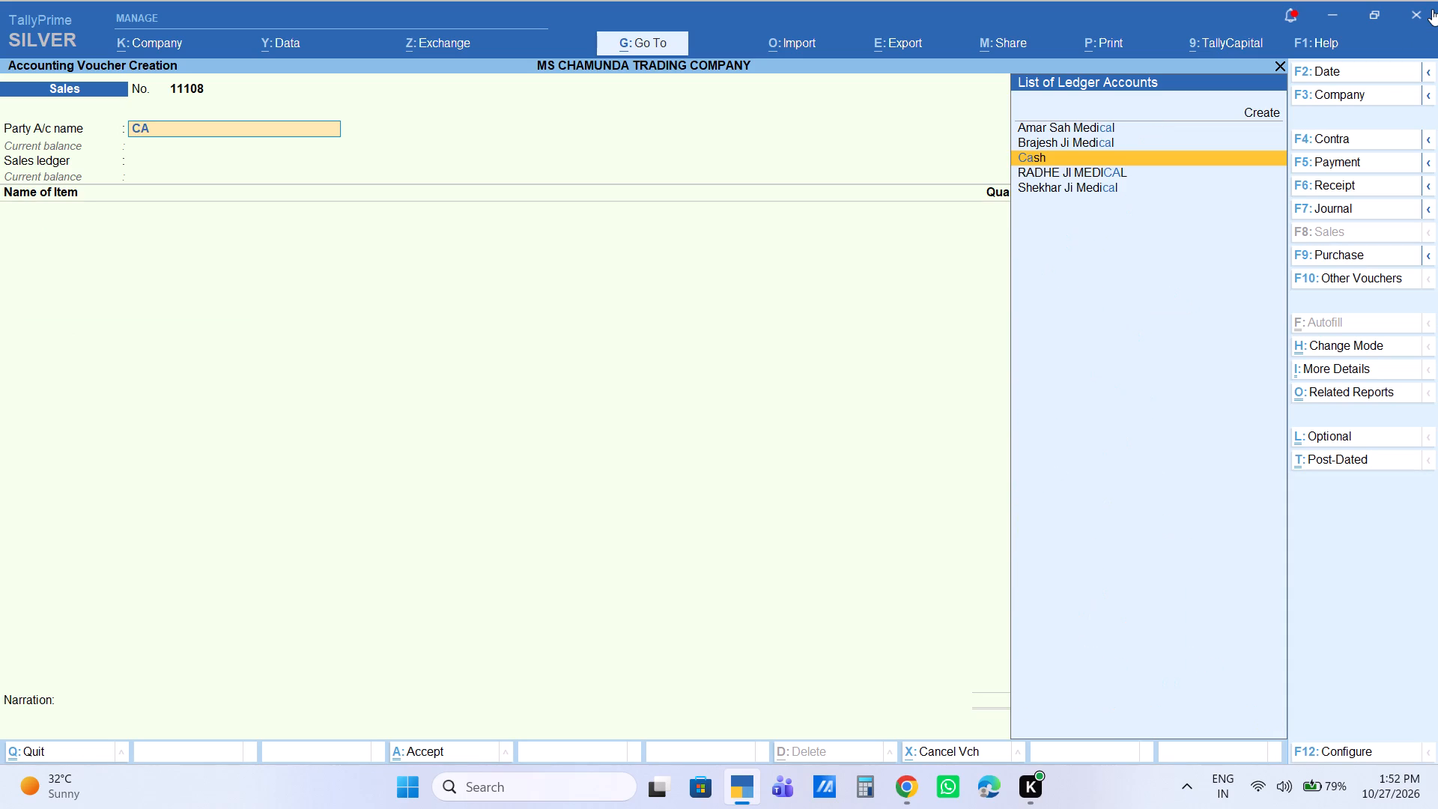
{"action": "key", "text": "Return"}
{"action": "key", "text": "Return"}
{"action": "key", "text": "Return"}
{"action": "key", "text": "Return"}
{"action": "key", "text": "Return"}
{"action": "key", "text": "Return"}
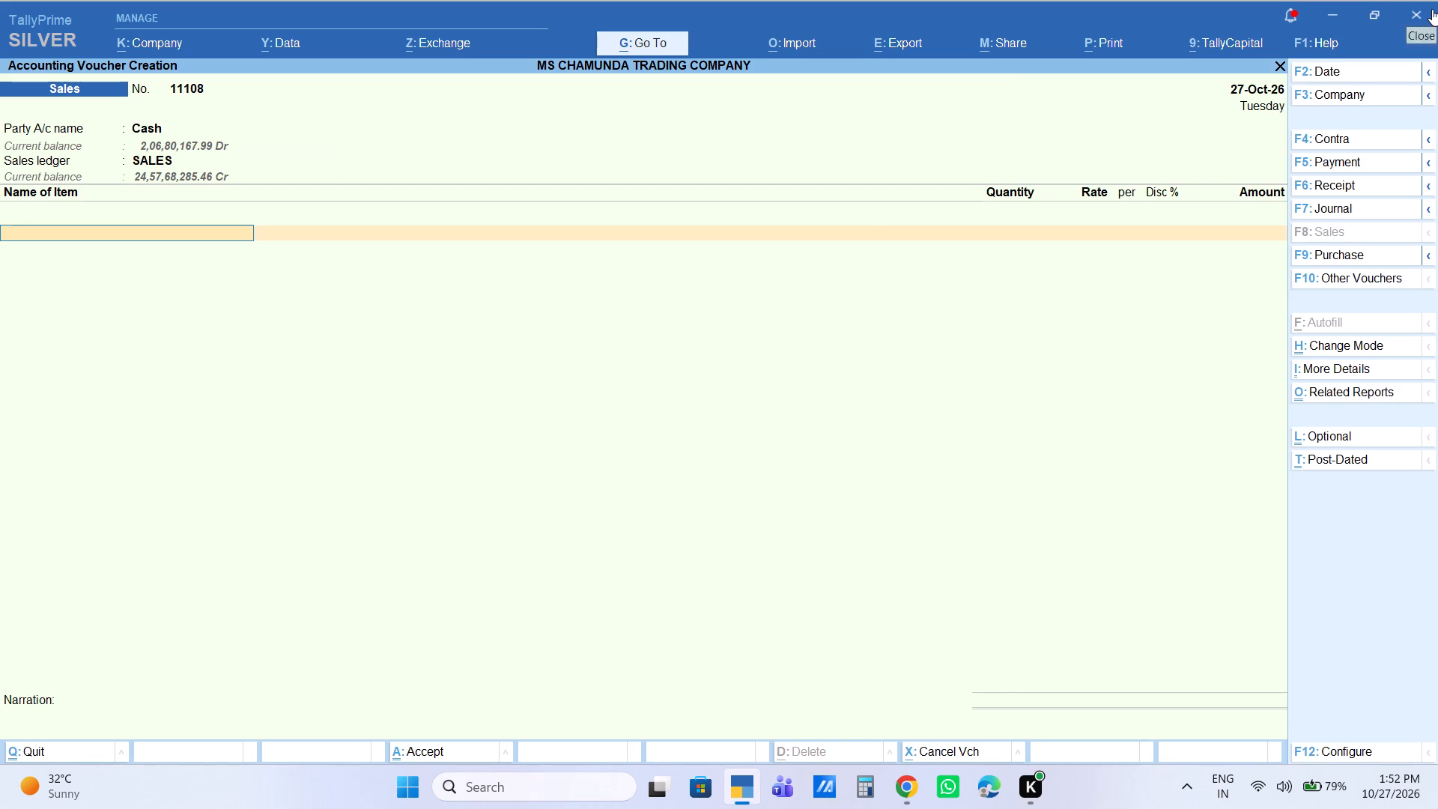
Add the item Best Choice Tina with a quantity of 1 TINA at a rate of 2,460, without a discount.
{"action": "type", "text": "BEST"}
{"action": "key", "text": "Down"}
{"action": "key", "text": "Down"}
{"action": "key", "text": "Down"}
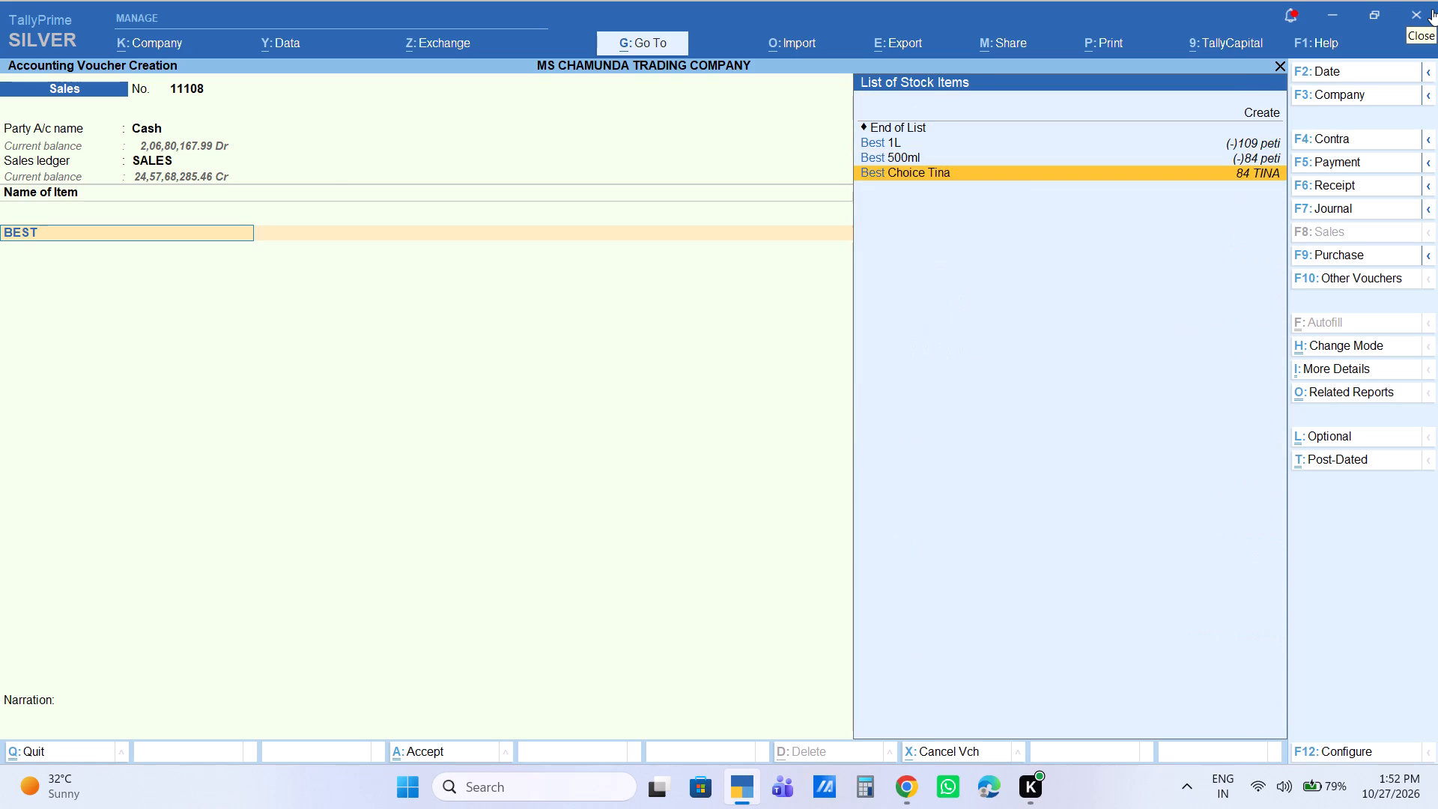
{"action": "key", "text": "Return"}
{"action": "key", "text": "1"}
{"action": "key", "text": "Return"}
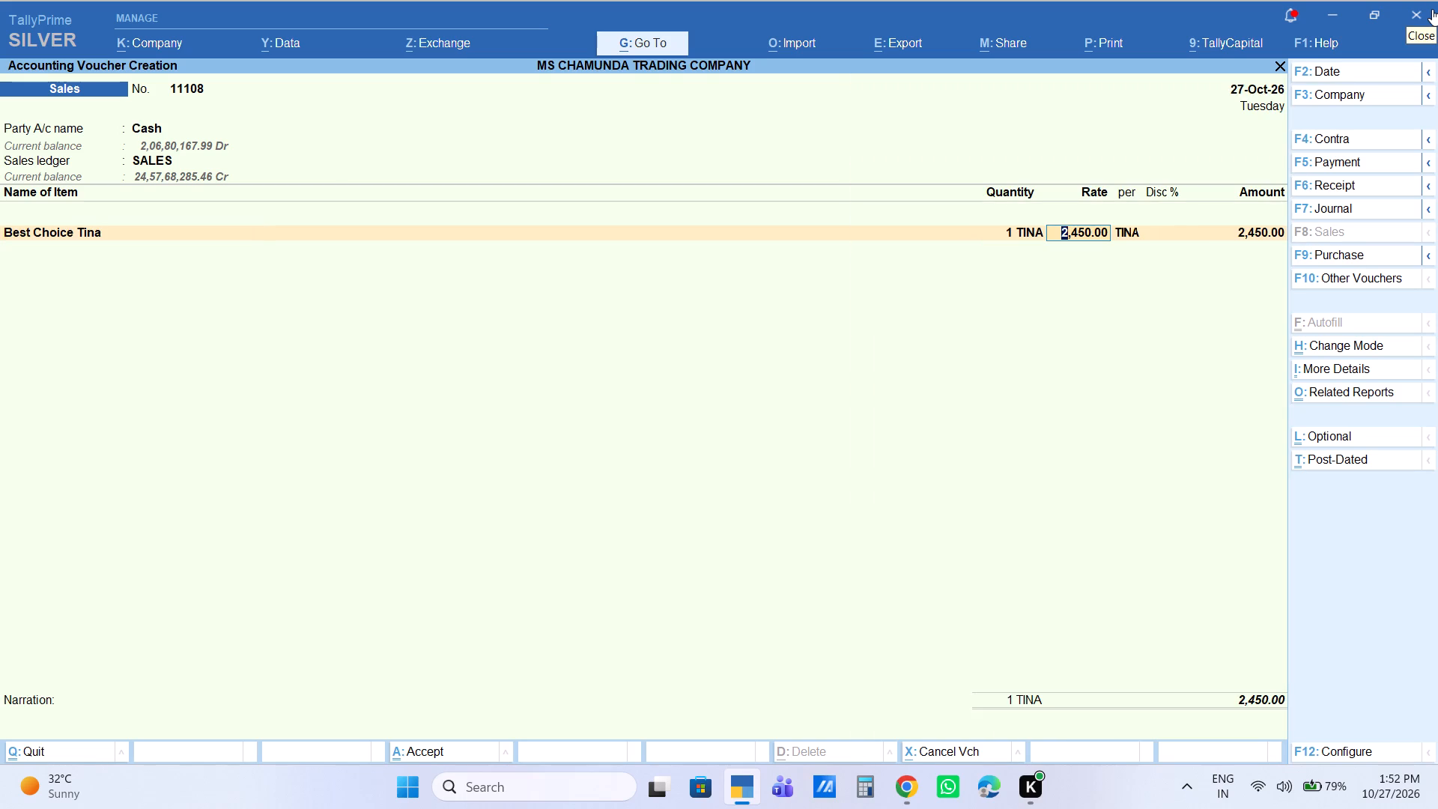
{"action": "type", "text": "2460"}
{"action": "key", "text": "Return"}
{"action": "key", "text": "Return"}
{"action": "key", "text": "Return"}
{"action": "key", "text": "Return"}
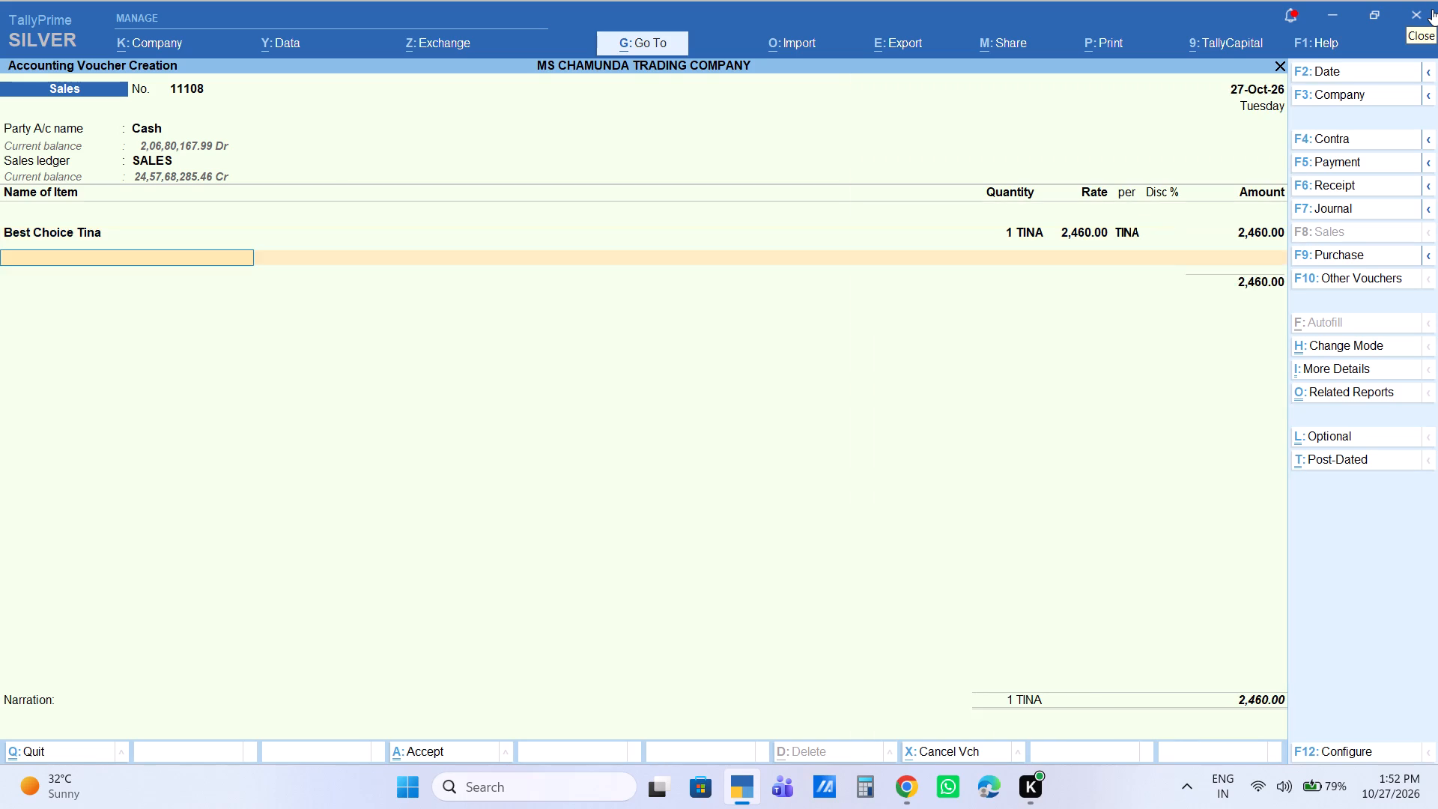
Finish the item list without charges, leave the narration empty, and save the Best Choice Tina voucher.
{"action": "key", "text": "Return"}
{"action": "key", "text": "Return"}
{"action": "key", "text": "Return"}
{"action": "key", "text": "Return"}
{"action": "key", "text": "Return"}
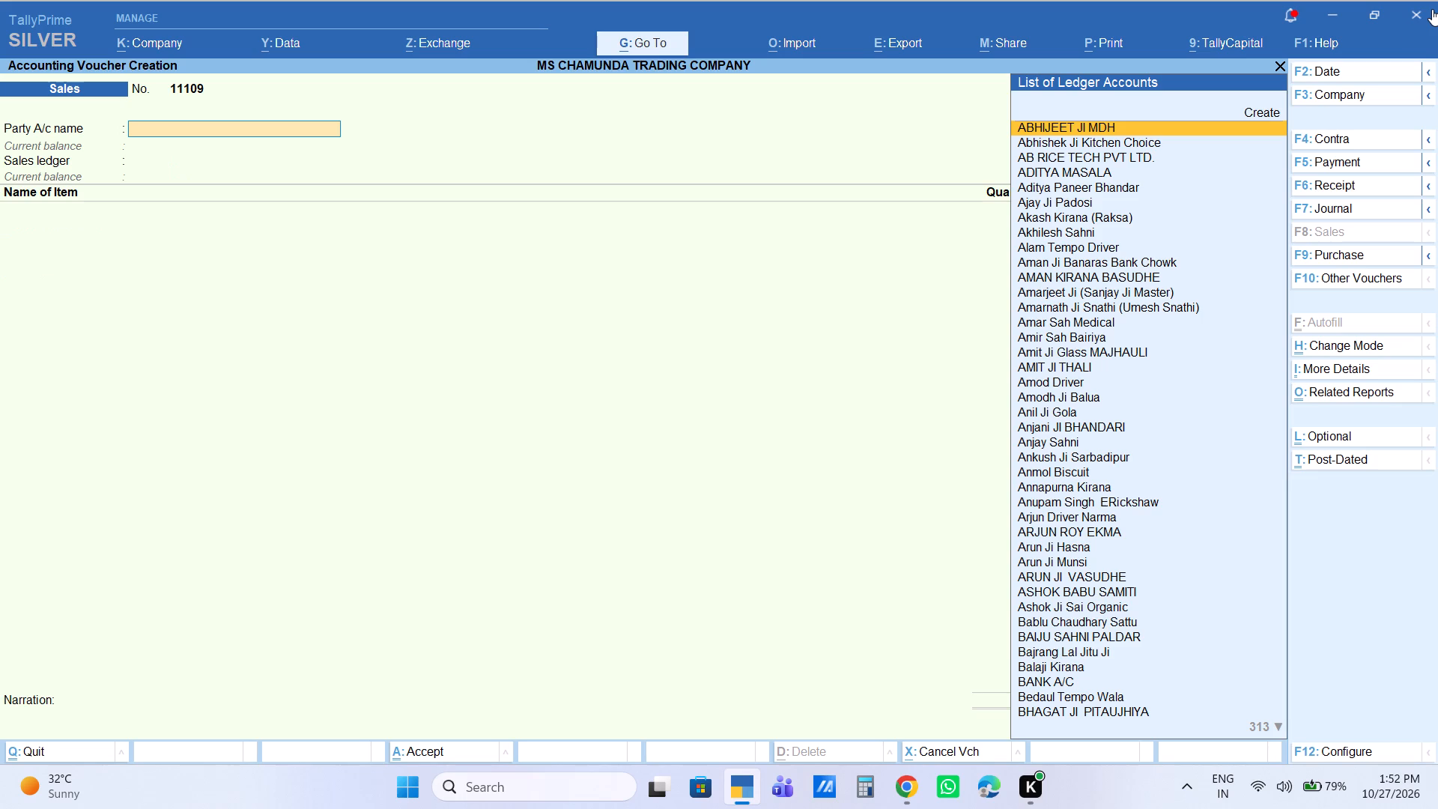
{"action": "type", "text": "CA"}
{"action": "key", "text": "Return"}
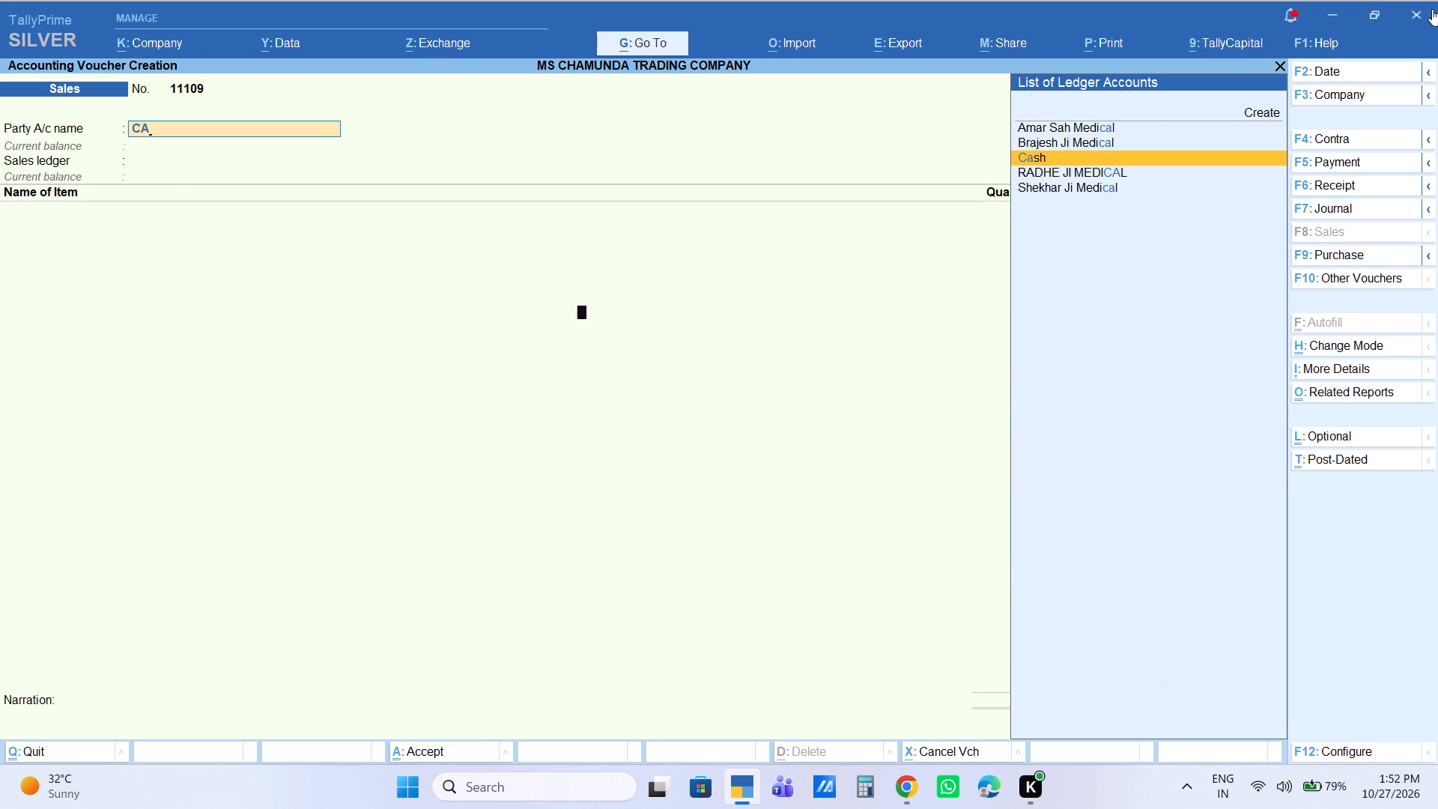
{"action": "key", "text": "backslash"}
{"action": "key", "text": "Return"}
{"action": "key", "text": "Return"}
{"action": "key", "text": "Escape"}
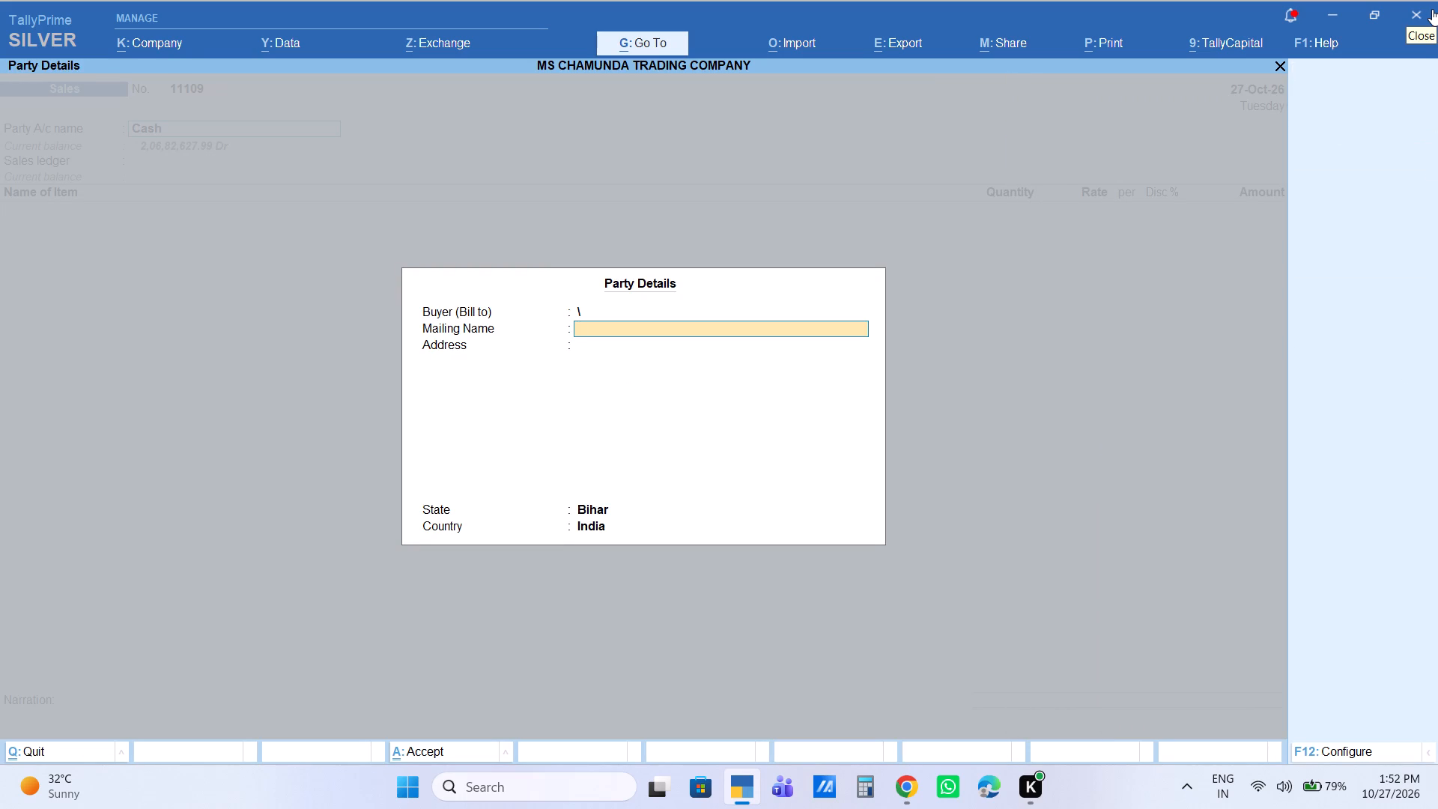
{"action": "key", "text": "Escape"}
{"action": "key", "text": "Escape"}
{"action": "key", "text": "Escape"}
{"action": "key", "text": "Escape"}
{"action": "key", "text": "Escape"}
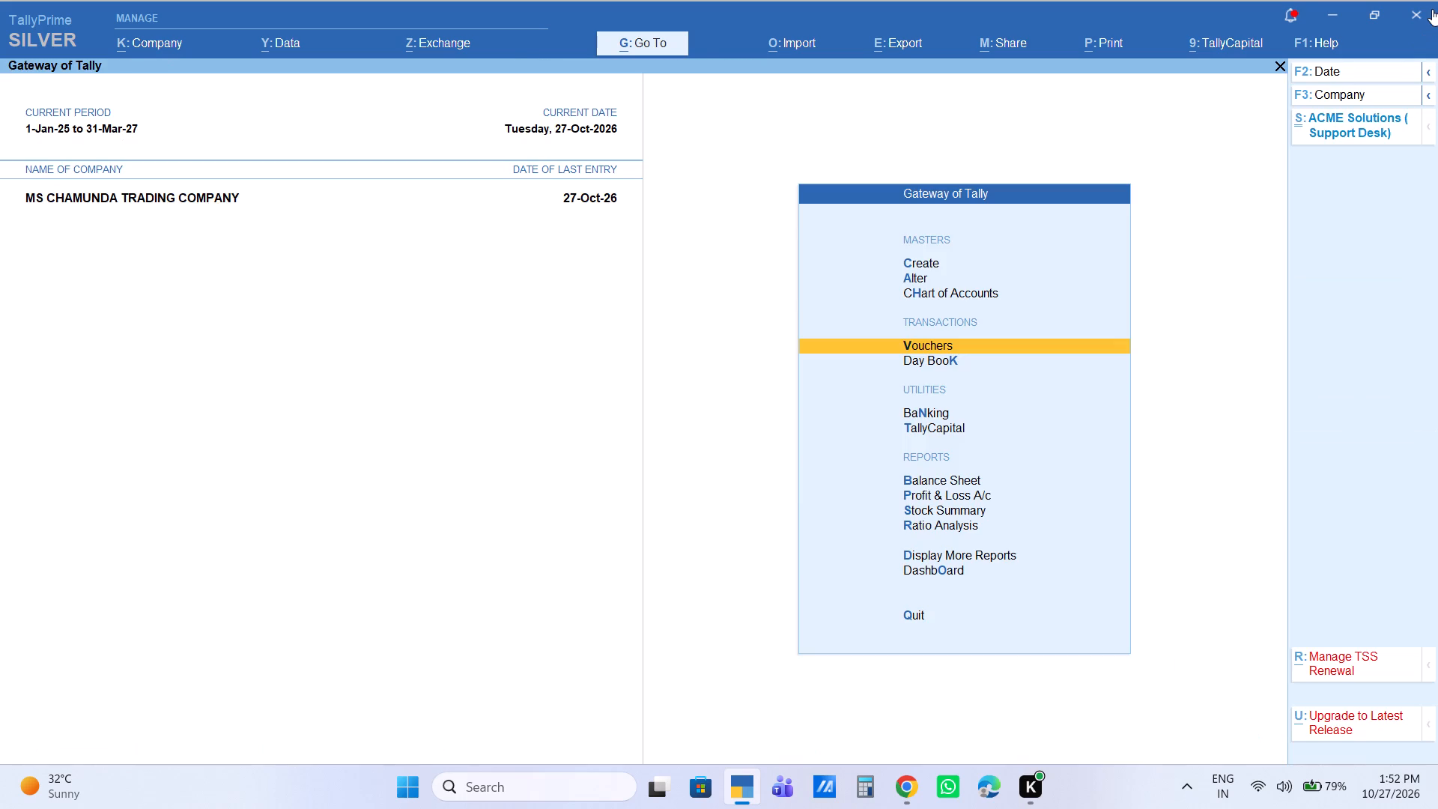
Reopen sales voucher entry and set Cash as the party account and SALES as the sales ledger.
{"action": "key", "text": "Return"}
{"action": "type", "text": "CA"}
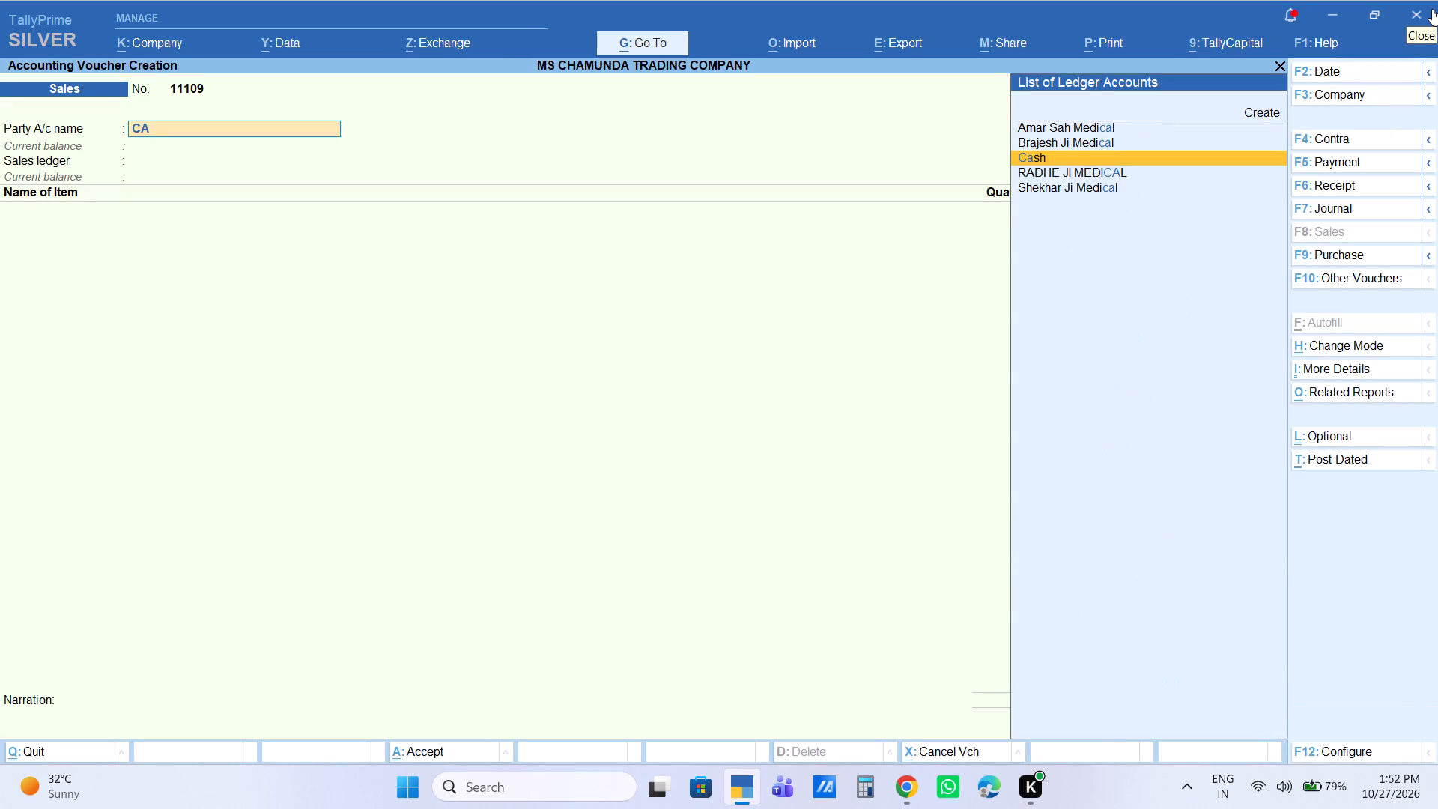
{"action": "key", "text": "Return"}
{"action": "key", "text": "Return"}
{"action": "key", "text": "Return"}
{"action": "key", "text": "Return"}
{"action": "key", "text": "Return"}
{"action": "key", "text": "Return"}
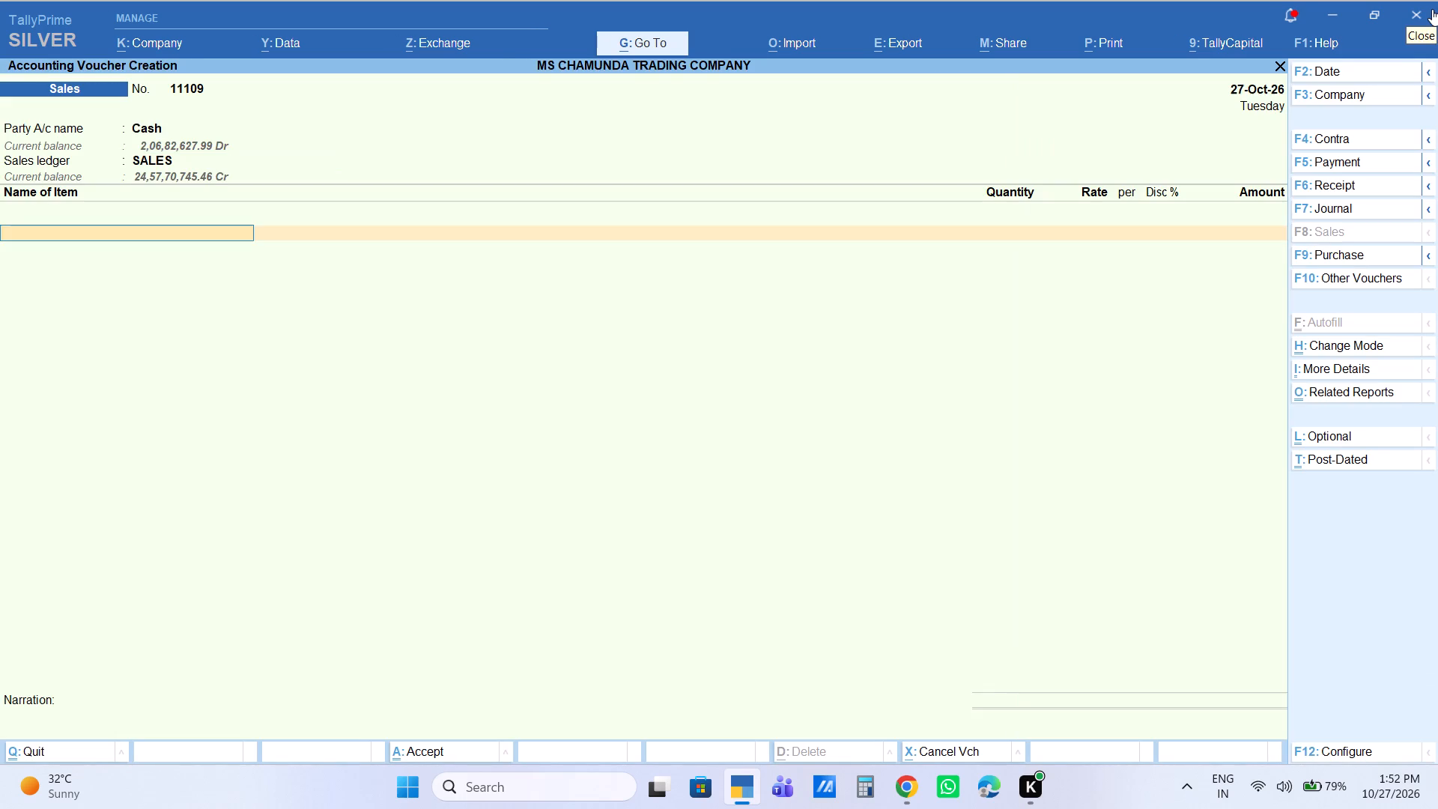
Add the item Chowmein Peti with a quantity of 2 peti at a rate of 600, without a discount.
{"action": "type", "text": "CHOPW"}
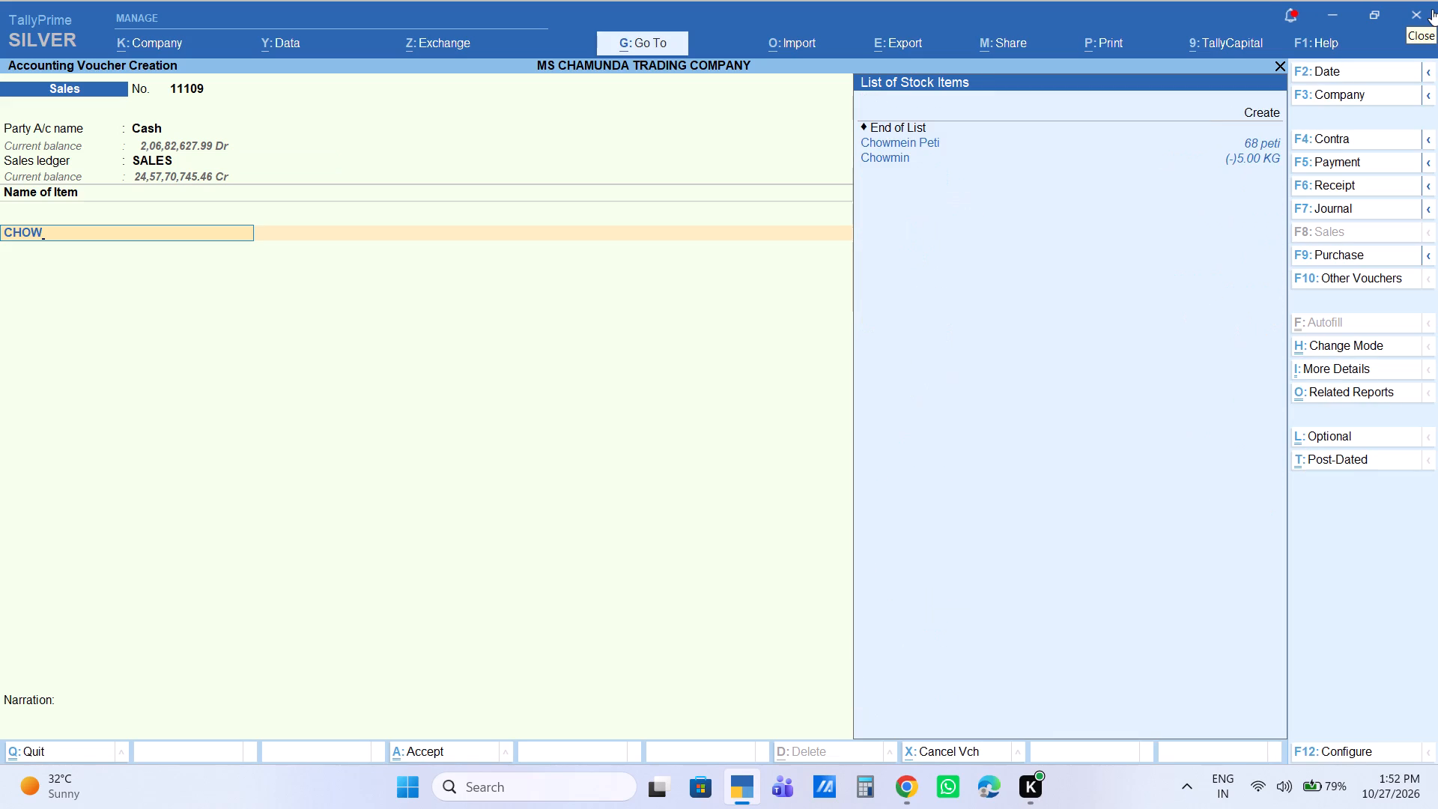
{"action": "key", "text": "Down"}
{"action": "key", "text": "Return"}
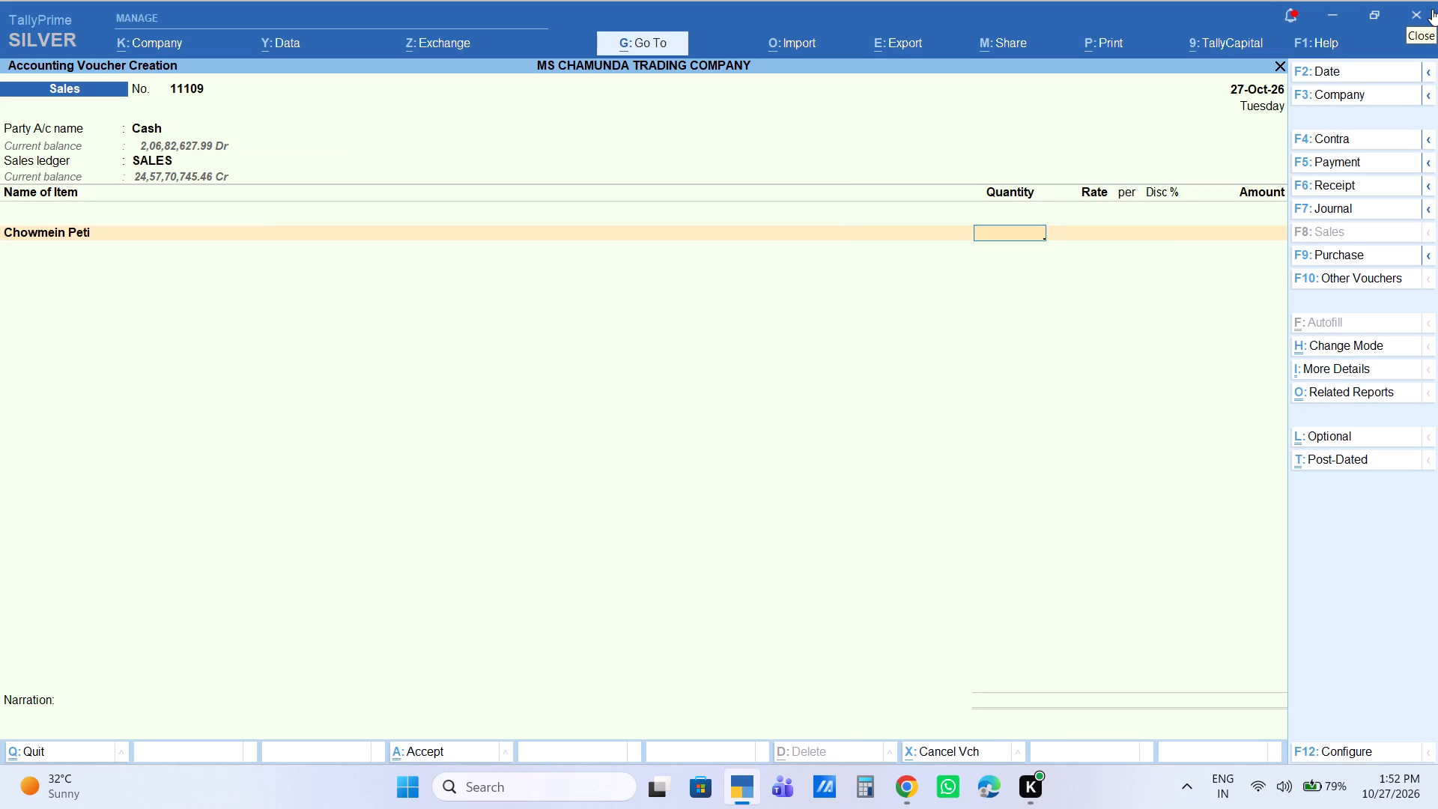
{"action": "key", "text": "2"}
{"action": "key", "text": "Return"}
{"action": "key", "text": "Return"}
{"action": "key", "text": "Return"}
{"action": "key", "text": "Return"}
{"action": "key", "text": "Return"}
Finish the item list without charges, leave the narration empty, and save the Chowmein Peti voucher.
{"action": "key", "text": "Return"}
{"action": "key", "text": "Return"}
{"action": "key", "text": "Return"}
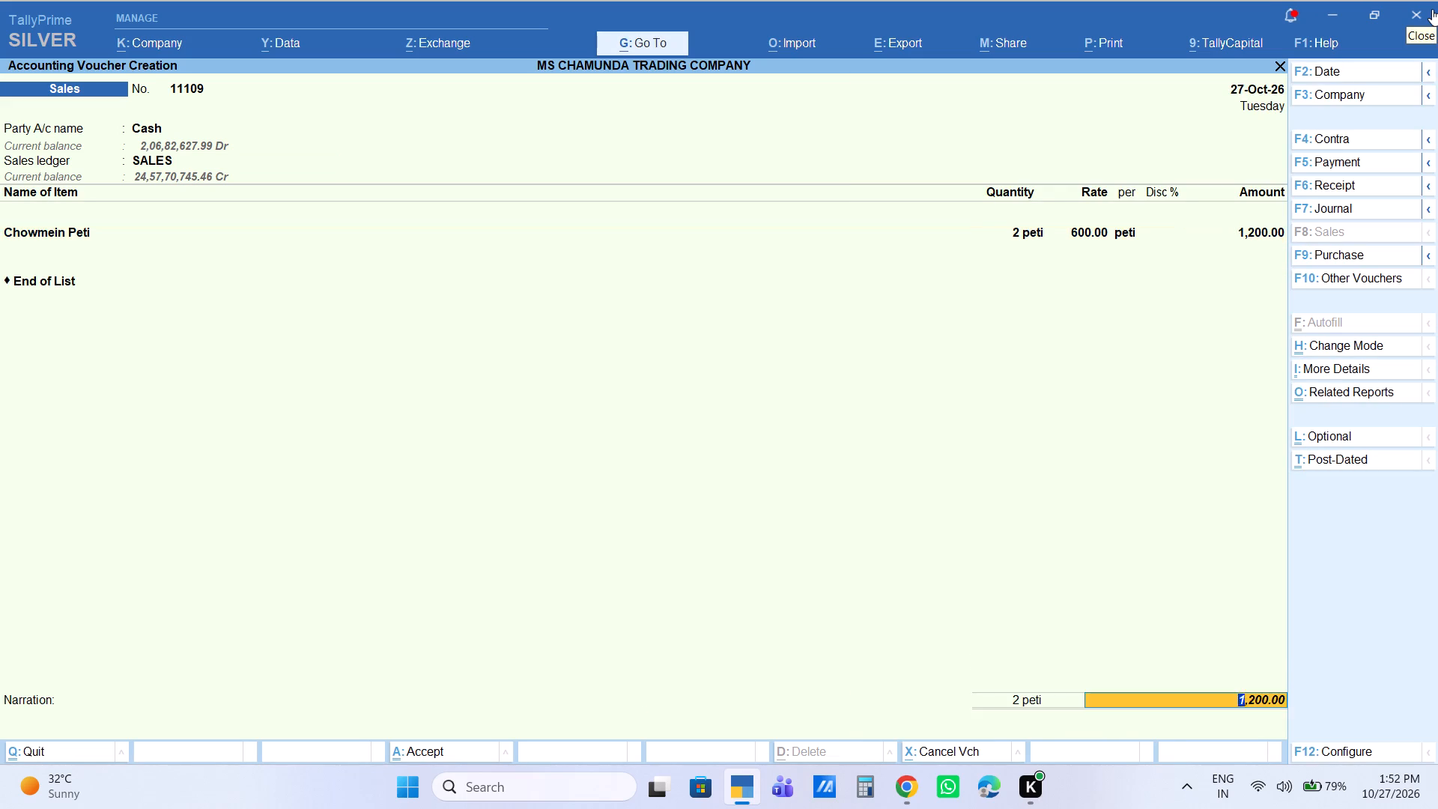
{"action": "key", "text": "Return"}
{"action": "key", "text": "Return"}
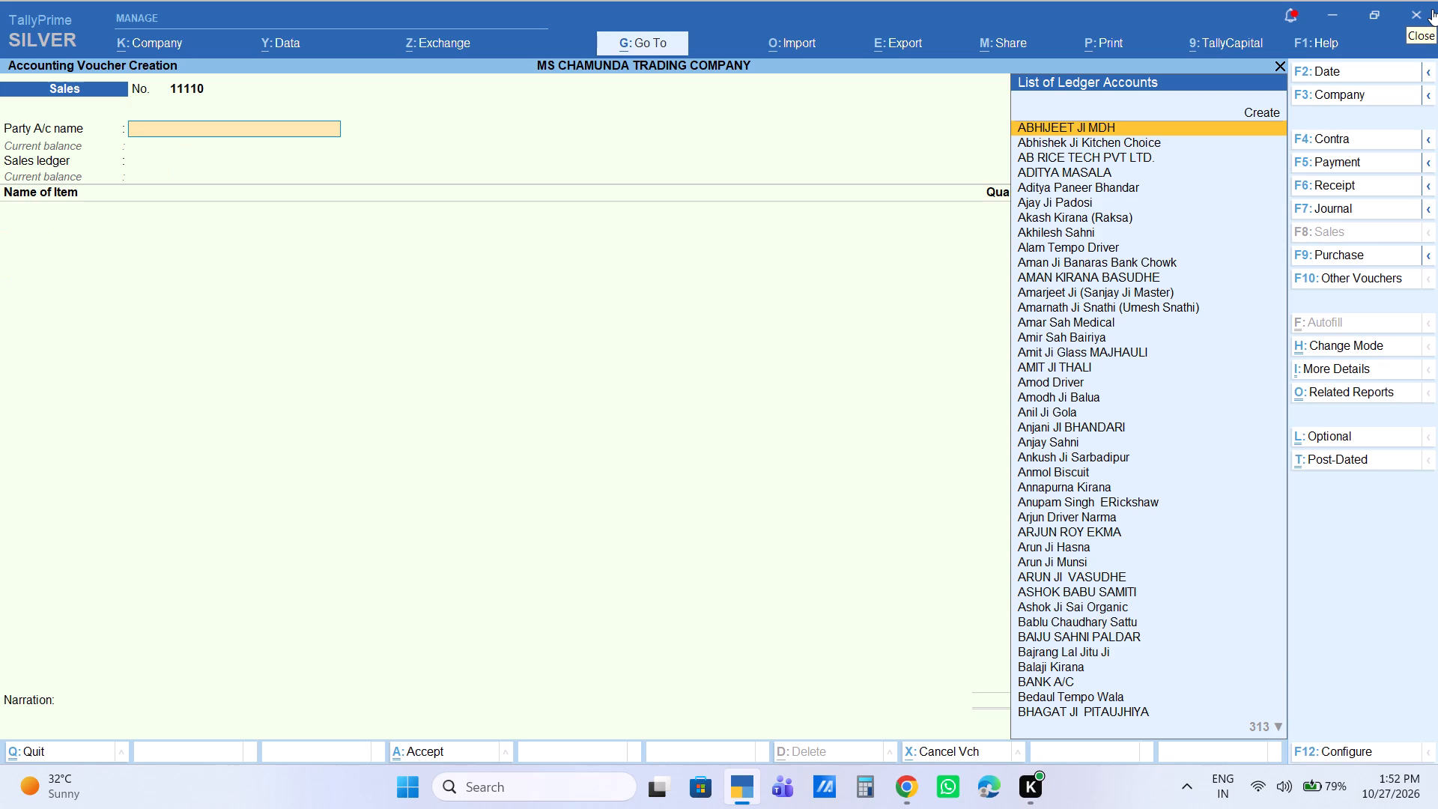
Set Cash as the party account and SALES as the sales ledger for the new sales voucher.
{"action": "type", "text": "CA"}
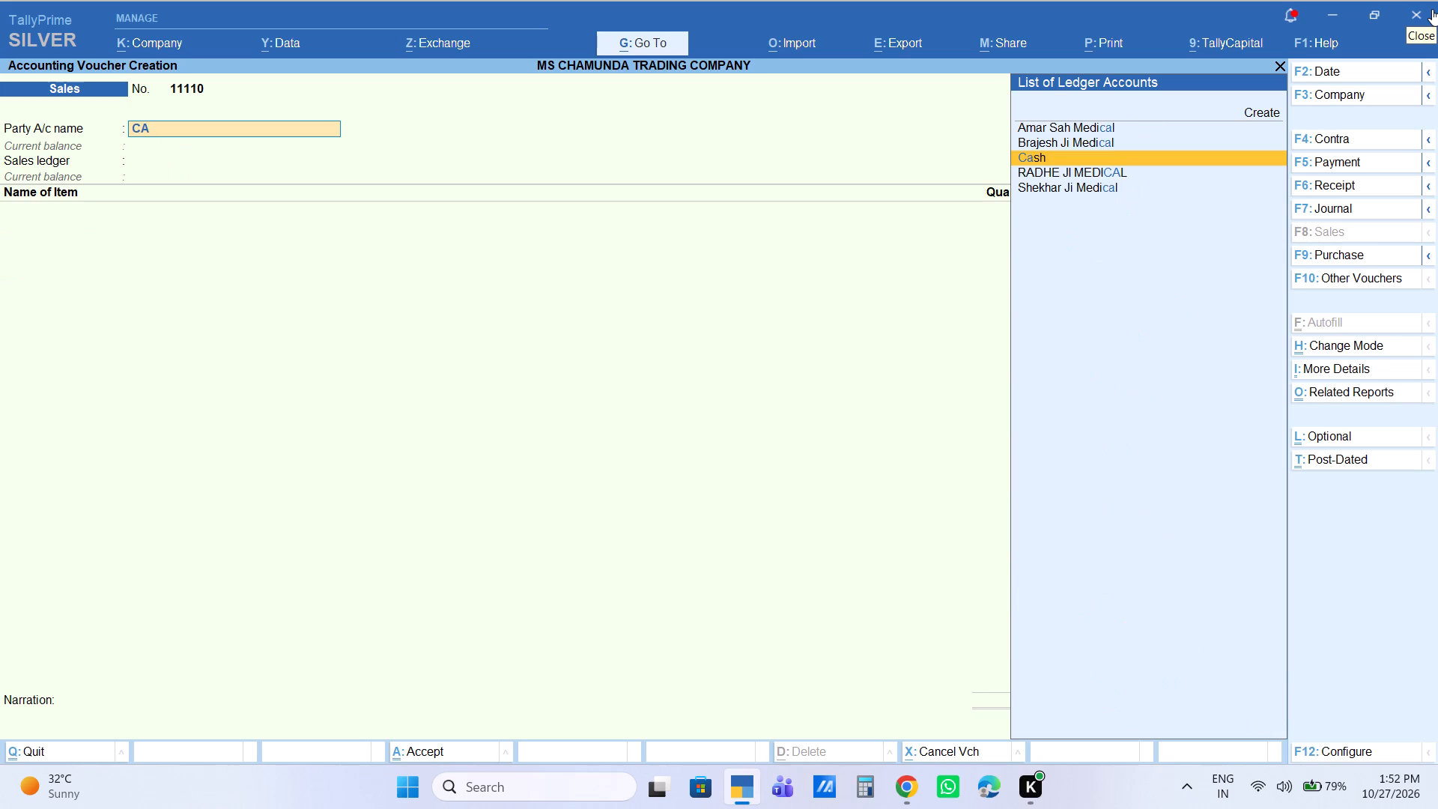
{"action": "key", "text": "backslash"}
{"action": "key", "text": "Return"}
{"action": "key", "text": "Return"}
{"action": "key", "text": "Return"}
{"action": "key", "text": "Return"}
{"action": "key", "text": "Return"}
{"action": "key", "text": "Return"}
{"action": "key", "text": "Return"}
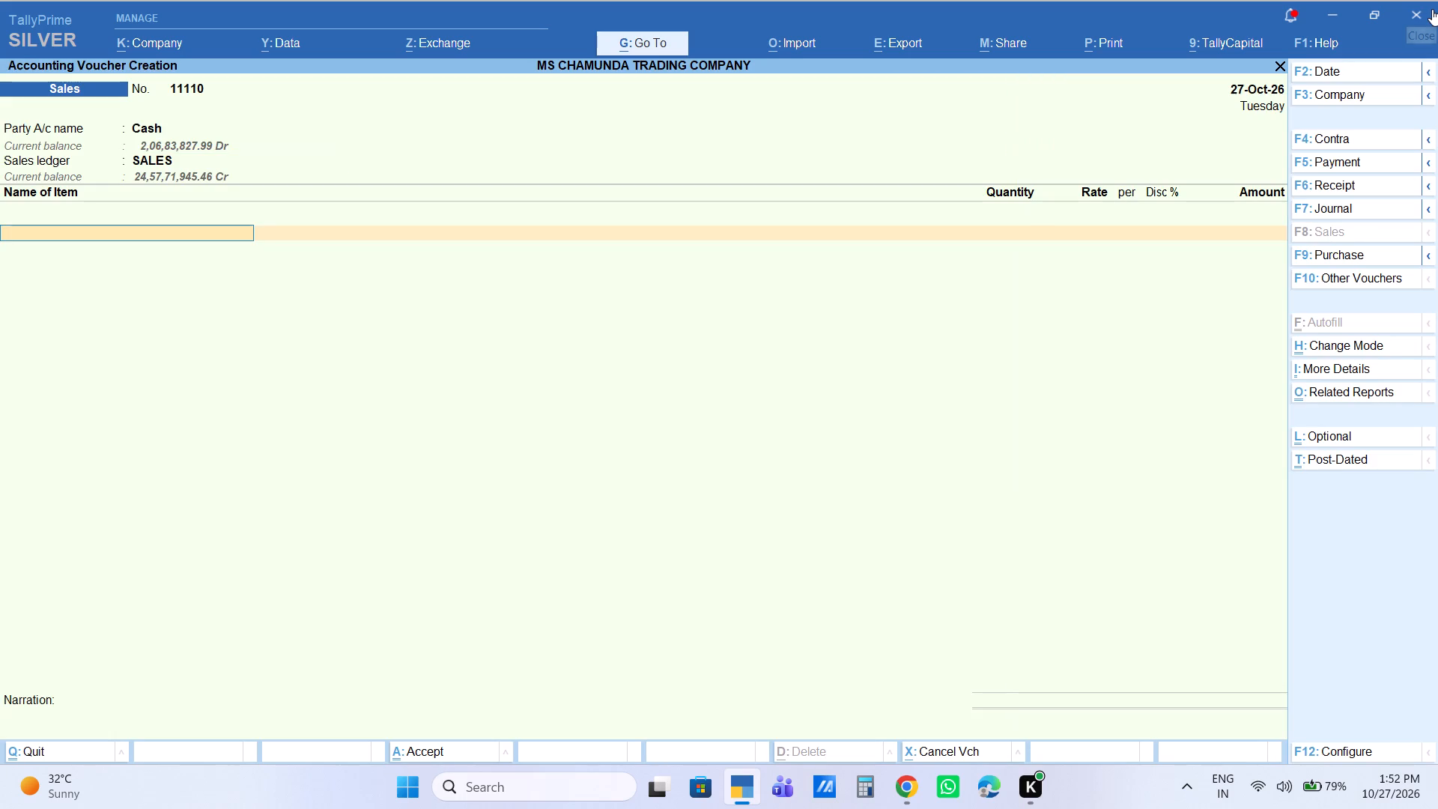
Go back through the voucher header and check the buyer and mailing name in the party details.
{"action": "key", "text": "BackSpace"}
{"action": "key", "text": "BackSpace"}
{"action": "key", "text": "BackSpace"}
{"action": "key", "text": "Return"}
{"action": "key", "text": "Return"}
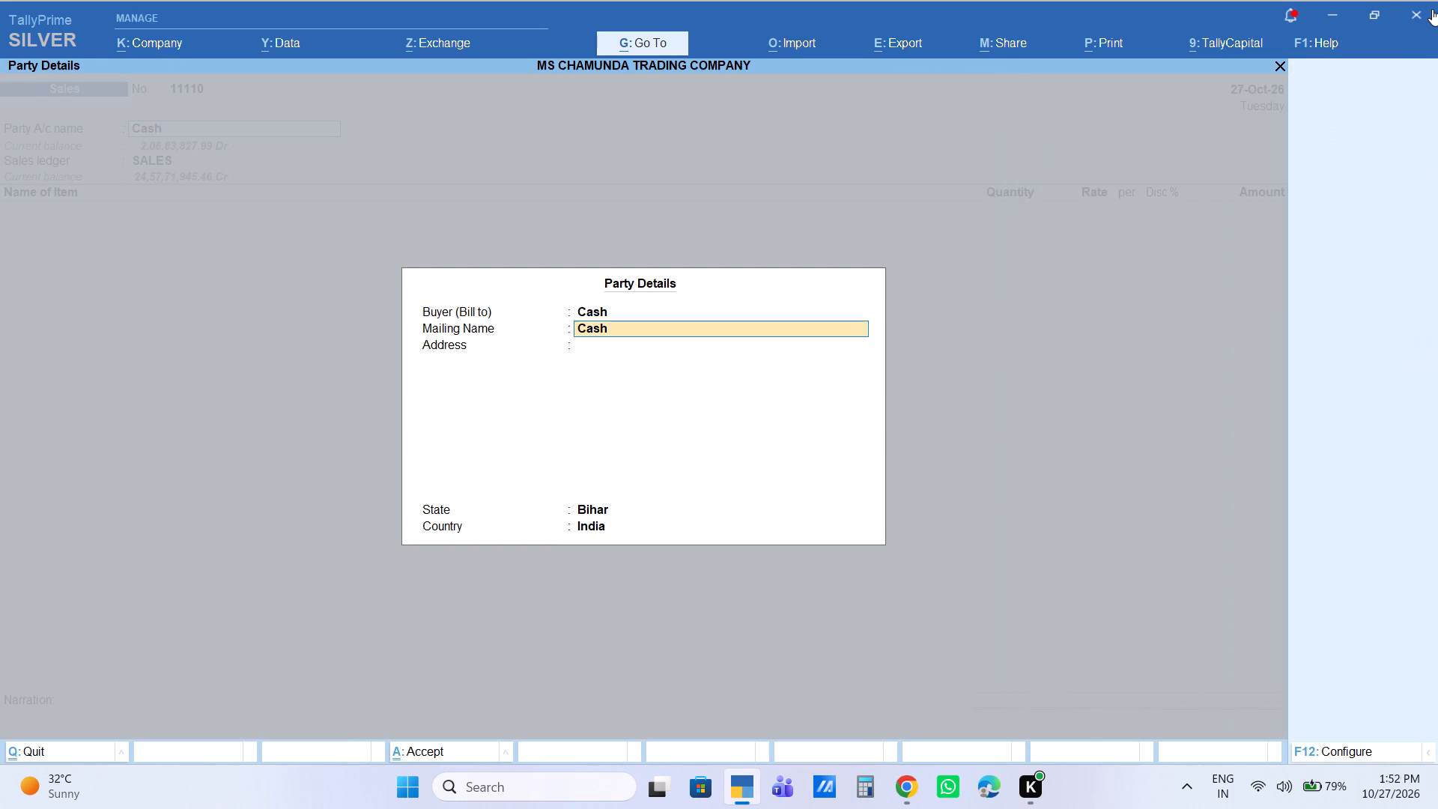
{"action": "key", "text": "Return"}
{"action": "key", "text": "Return"}
{"action": "key", "text": "Return"}
{"action": "key", "text": "Return"}
Add the item Sarangi Tel Tina with a quantity of 1 TINA and an amount of 2,100, without a discount.
{"action": "type", "text": "SARA"}
{"action": "key", "text": "Return"}
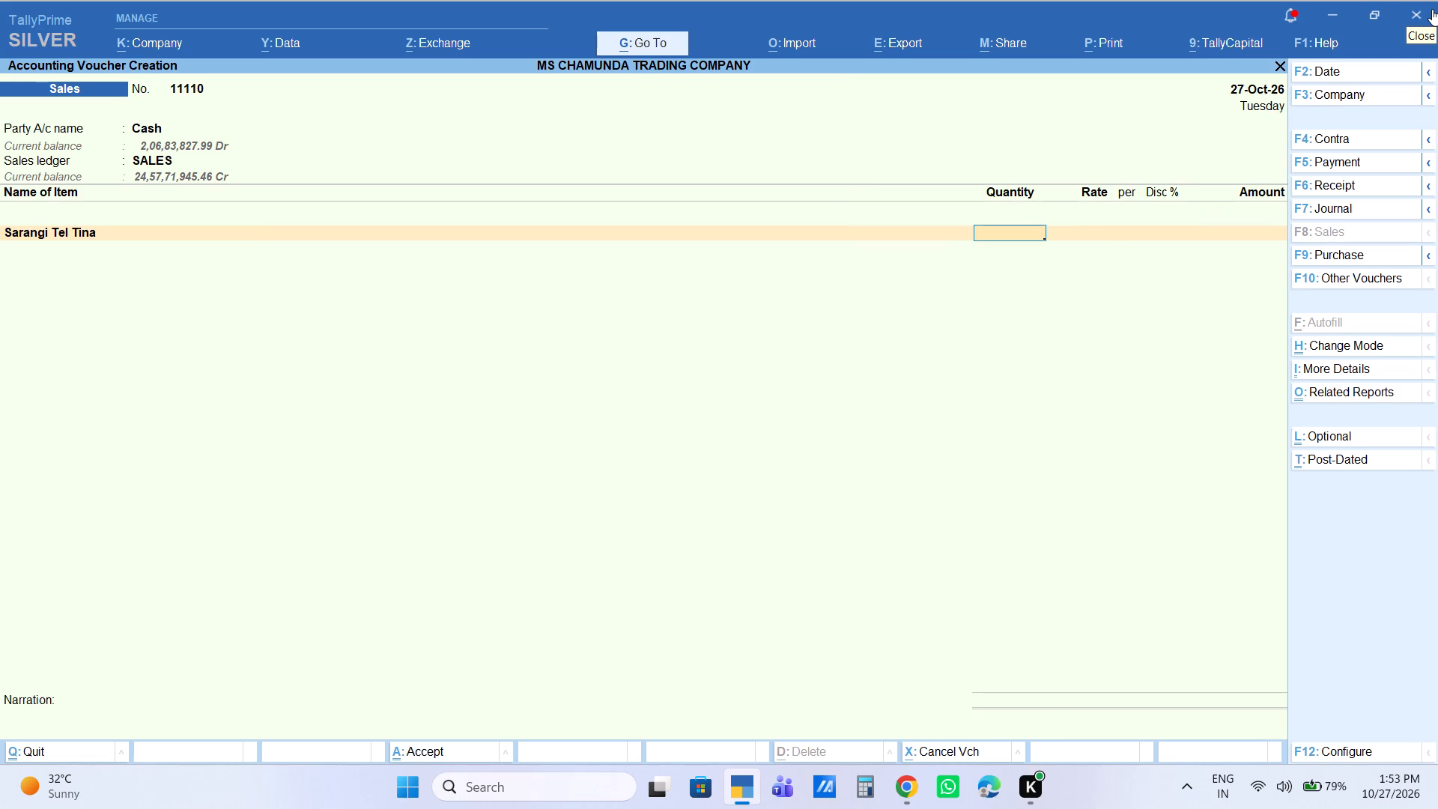
{"action": "key", "text": "1"}
{"action": "key", "text": "Return"}
{"action": "key", "text": "Return"}
{"action": "key", "text": "Return"}
{"action": "key", "text": "Return"}
{"action": "key", "text": "Return"}
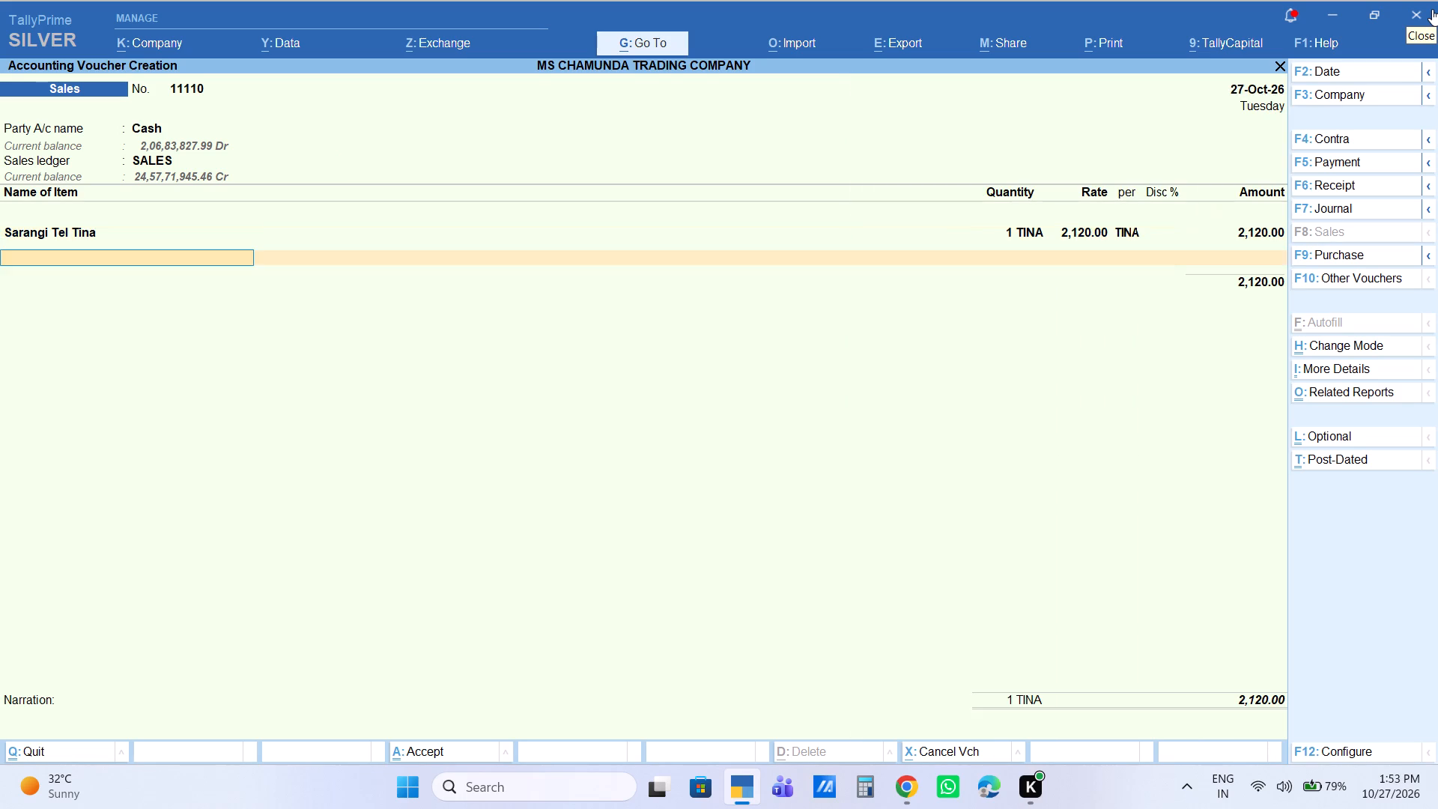
{"action": "key", "text": "BackSpace"}
{"action": "type", "text": "2100"}
{"action": "key", "text": "Return"}
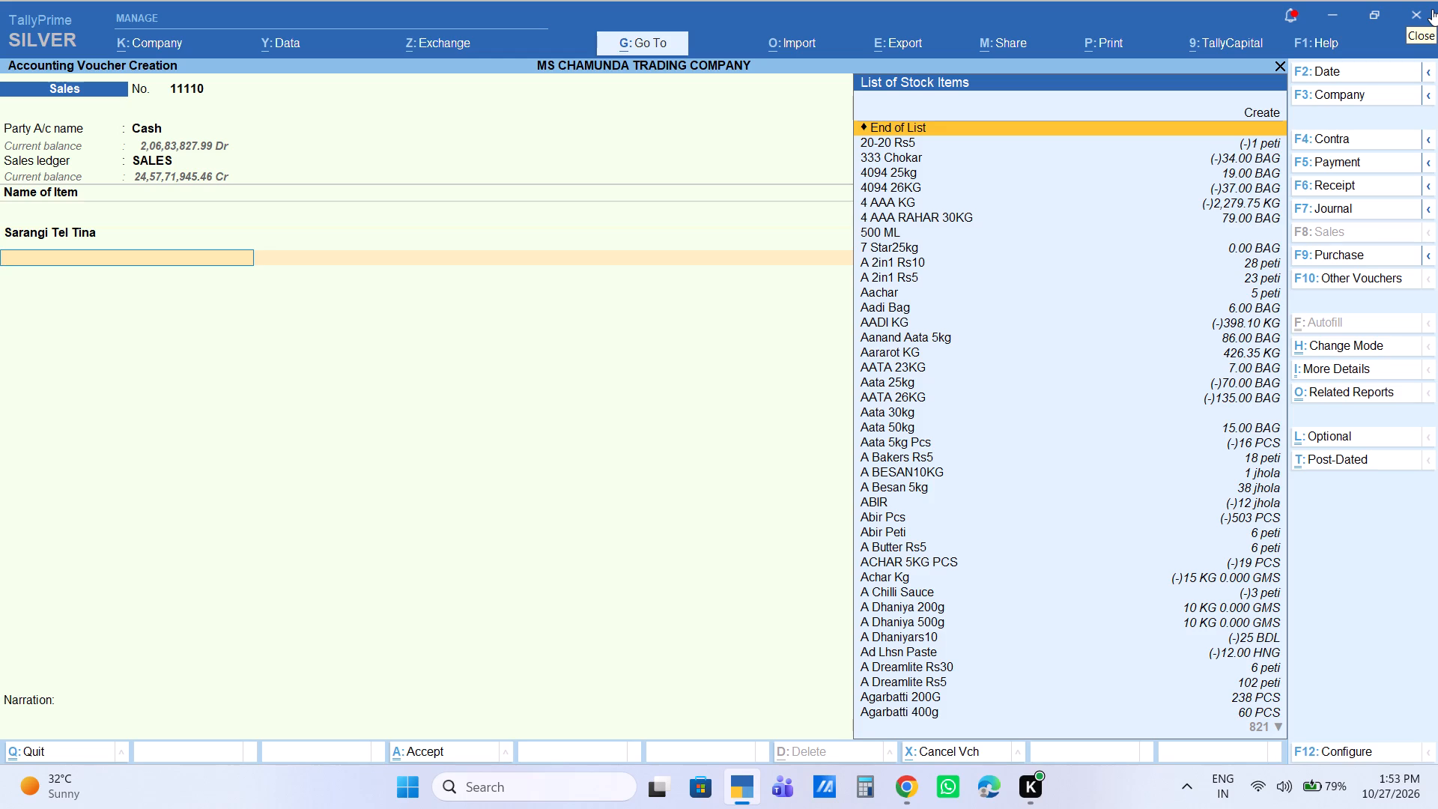
Add the item MIRCHA POWDER with a quantity of 5 KG at a rate of 180, without a discount.
{"action": "type", "text": "MIRC"}
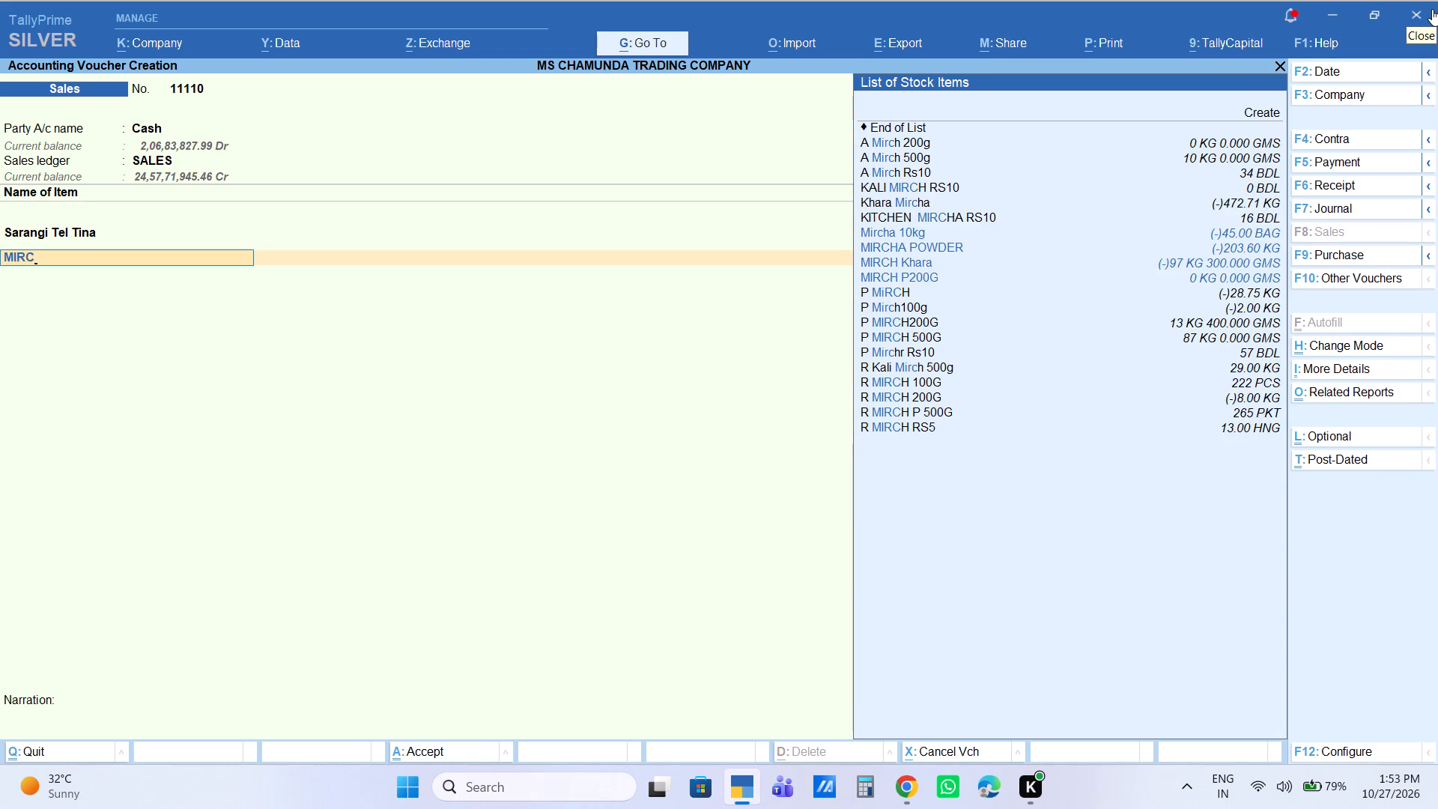
{"action": "type", "text": "HA"}
{"action": "key", "text": "Down"}
{"action": "key", "text": "Down"}
{"action": "key", "text": "Down"}
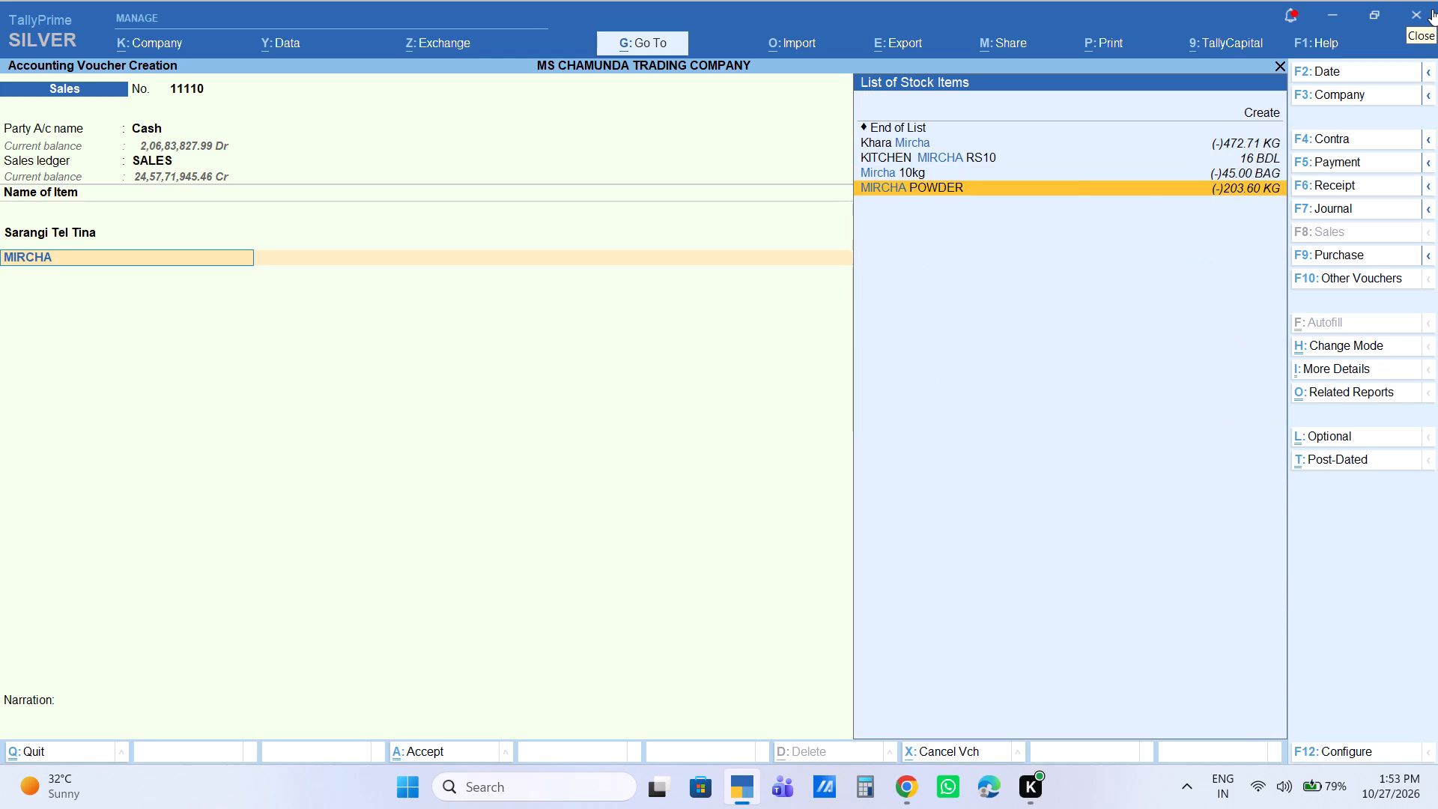
{"action": "key", "text": "Down"}
{"action": "key", "text": "Return"}
{"action": "key", "text": "5"}
{"action": "key", "text": "Return"}
{"action": "key", "text": "Return"}
{"action": "key", "text": "Return"}
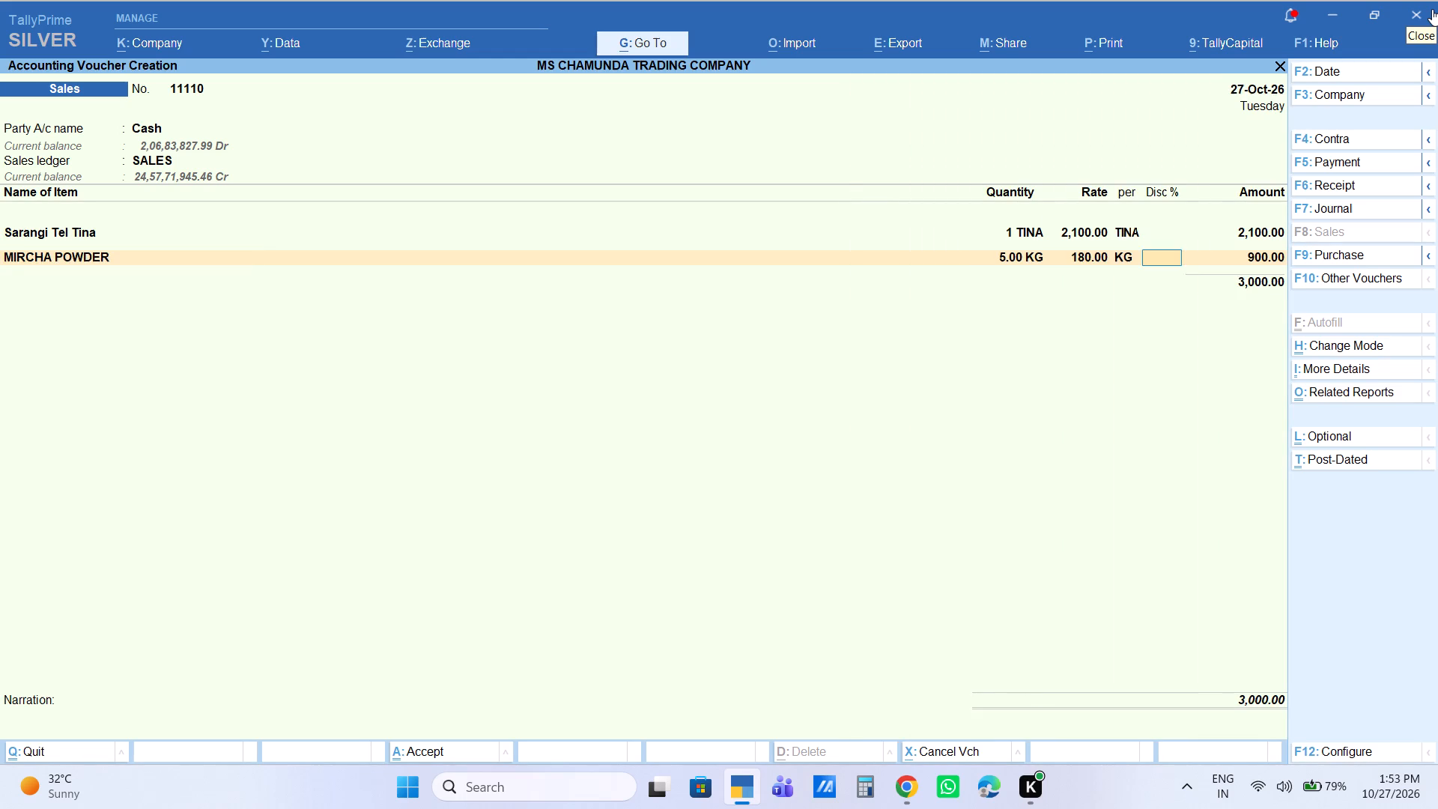
{"action": "key", "text": "Return"}
{"action": "key", "text": "Return"}
Add the item Bhindi, sold by KG, with a quantity of 5 KG at a rate of 50, without a discount.
{"action": "type", "text": "BHIND"}
{"action": "key", "text": "Down"}
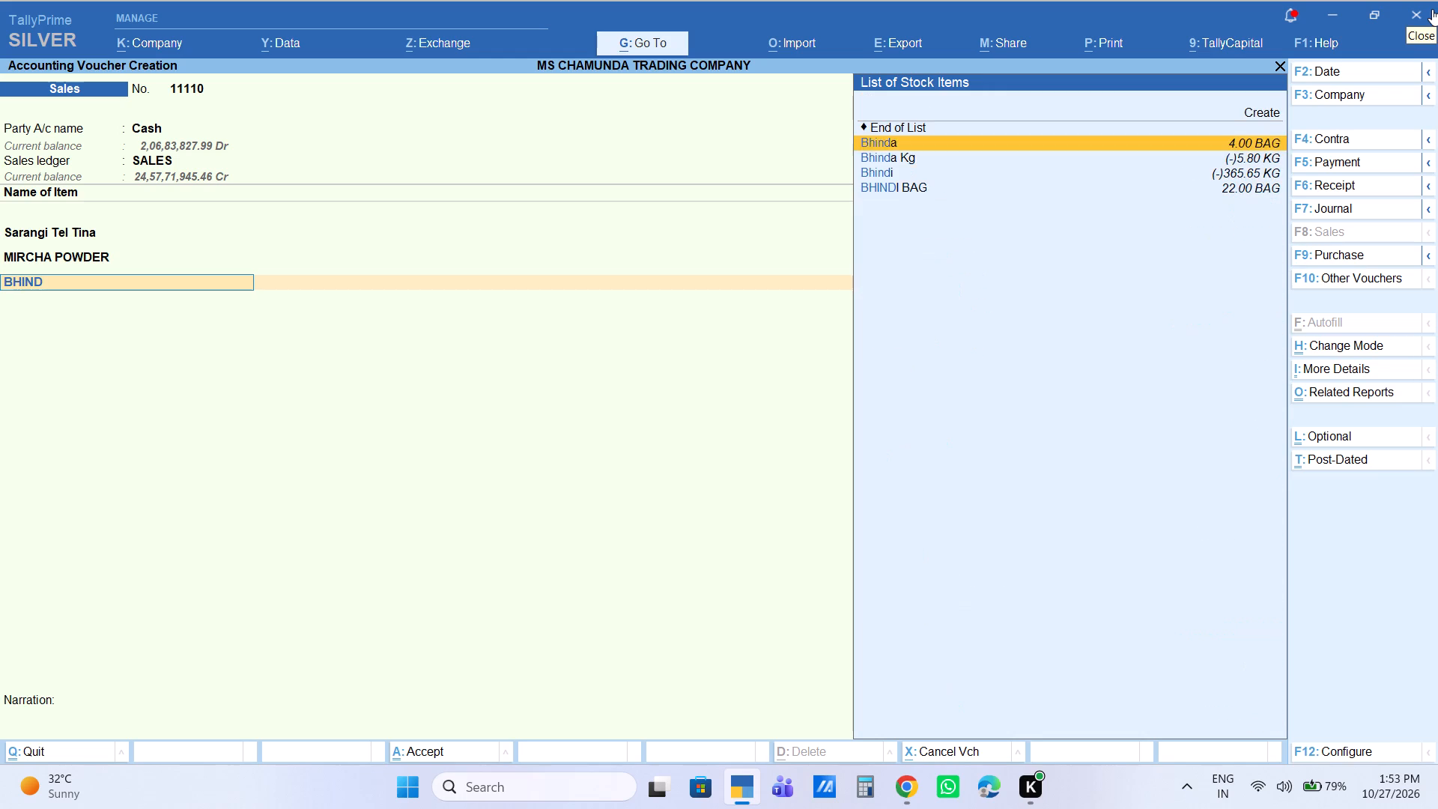
{"action": "key", "text": "Down"}
{"action": "key", "text": "Down"}
{"action": "key", "text": "Down"}
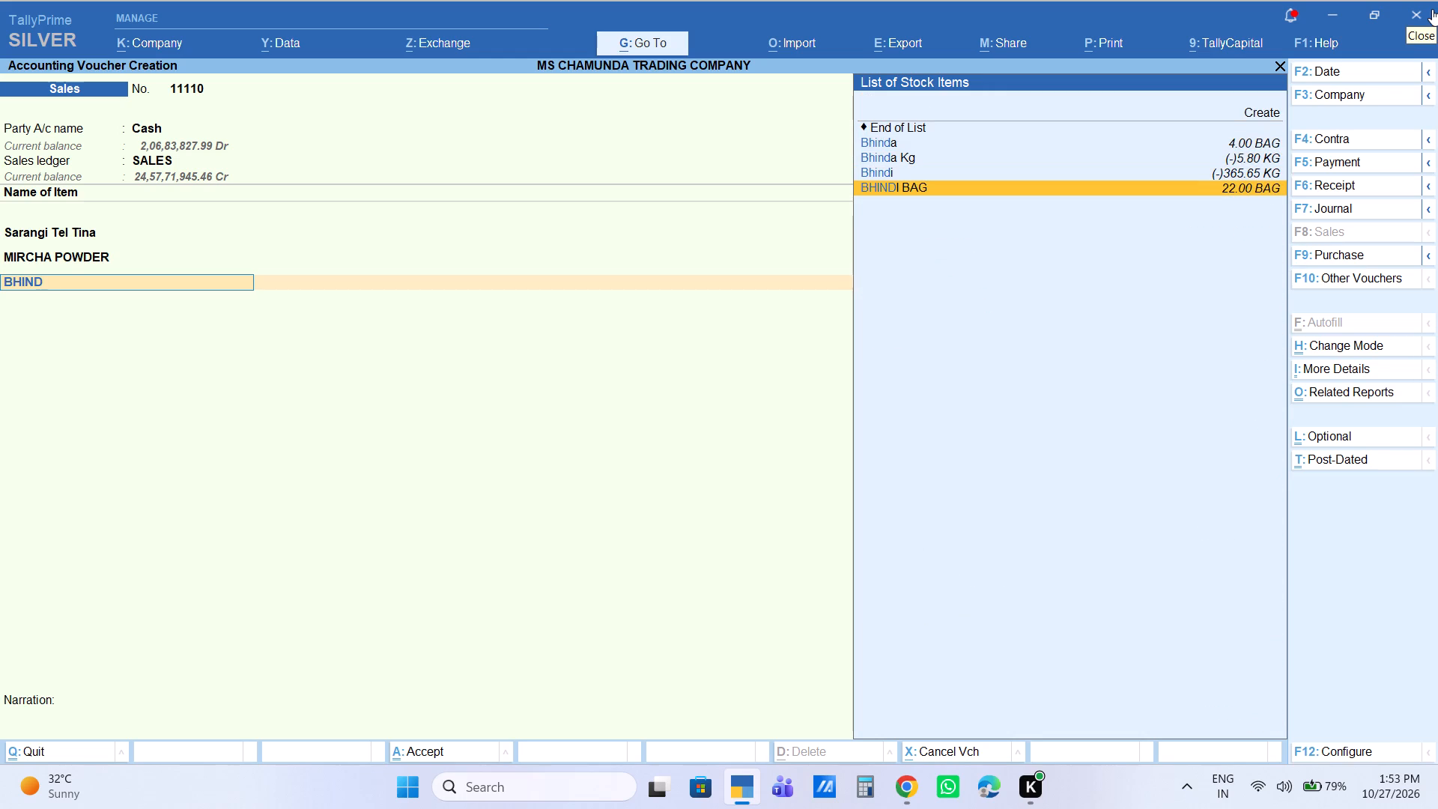
{"action": "key", "text": "Up"}
{"action": "key", "text": "Return"}
{"action": "key", "text": "5"}
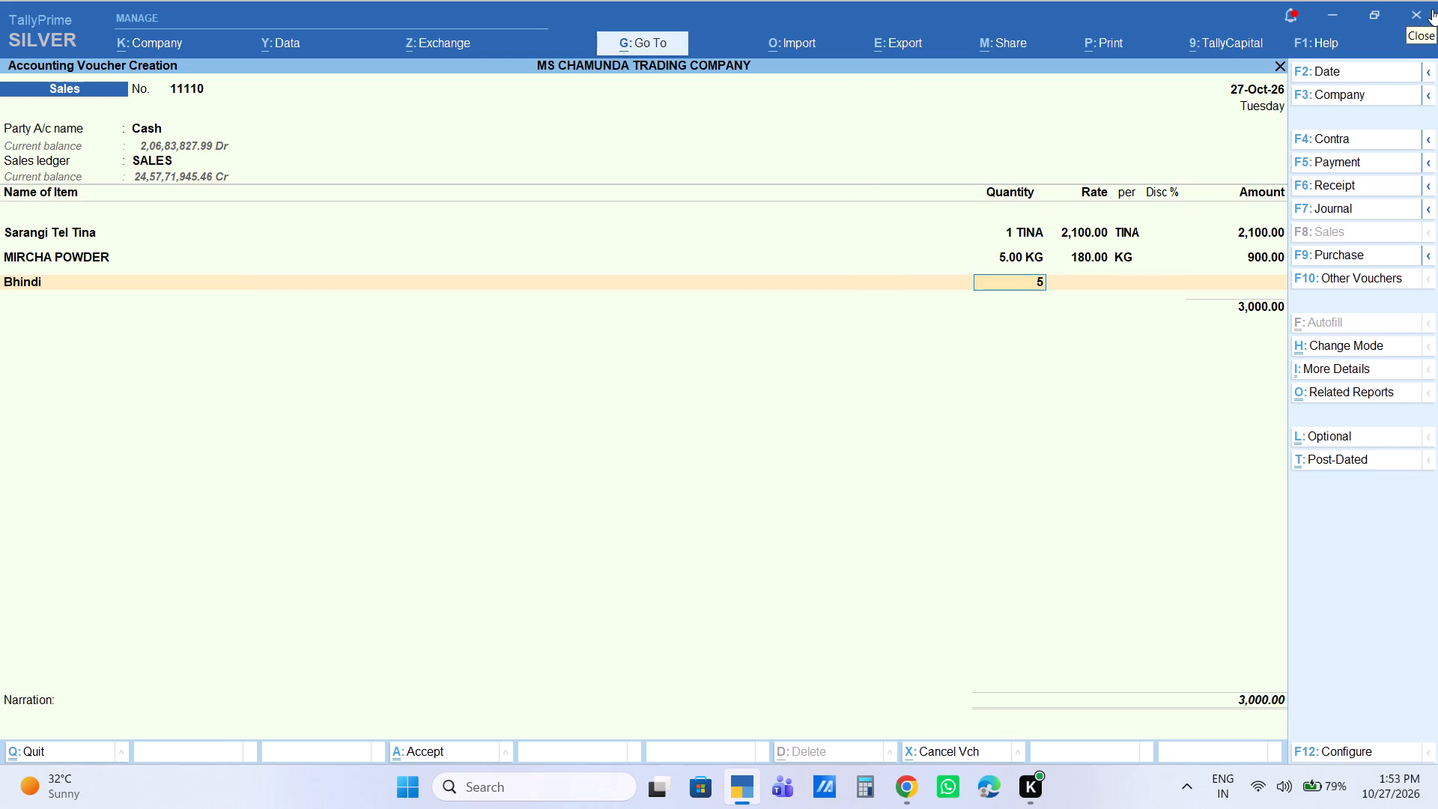
{"action": "key", "text": "Return"}
{"action": "key", "text": "Return"}
{"action": "key", "text": "Return"}
{"action": "key", "text": "Return"}
{"action": "key", "text": "Return"}
Finish the item list without charges, leave the narration empty, and save the three-item cash sales voucher.
{"action": "key", "text": "Return"}
{"action": "key", "text": "Return"}
{"action": "key", "text": "Return"}
{"action": "key", "text": "Return"}
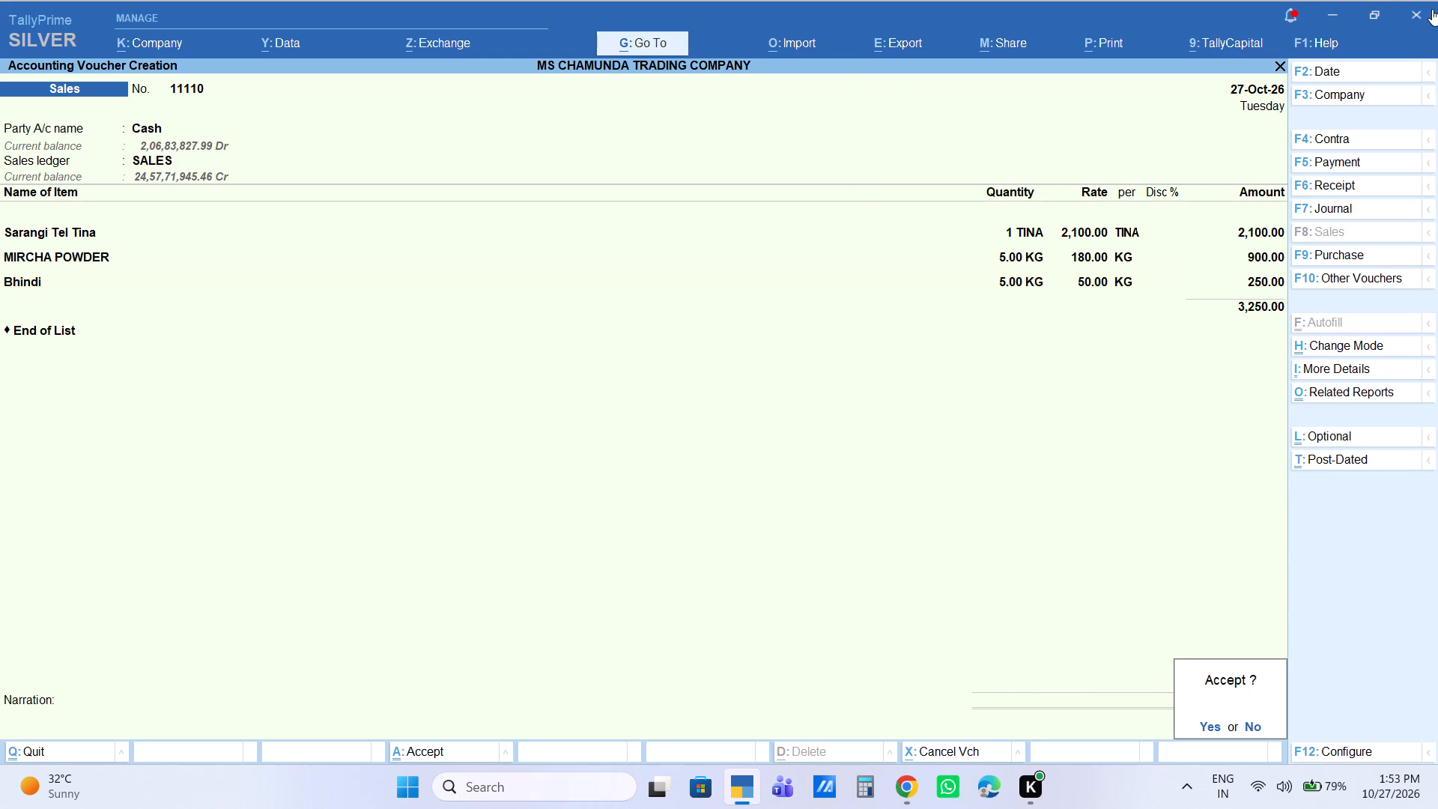
{"action": "key", "text": "Return"}
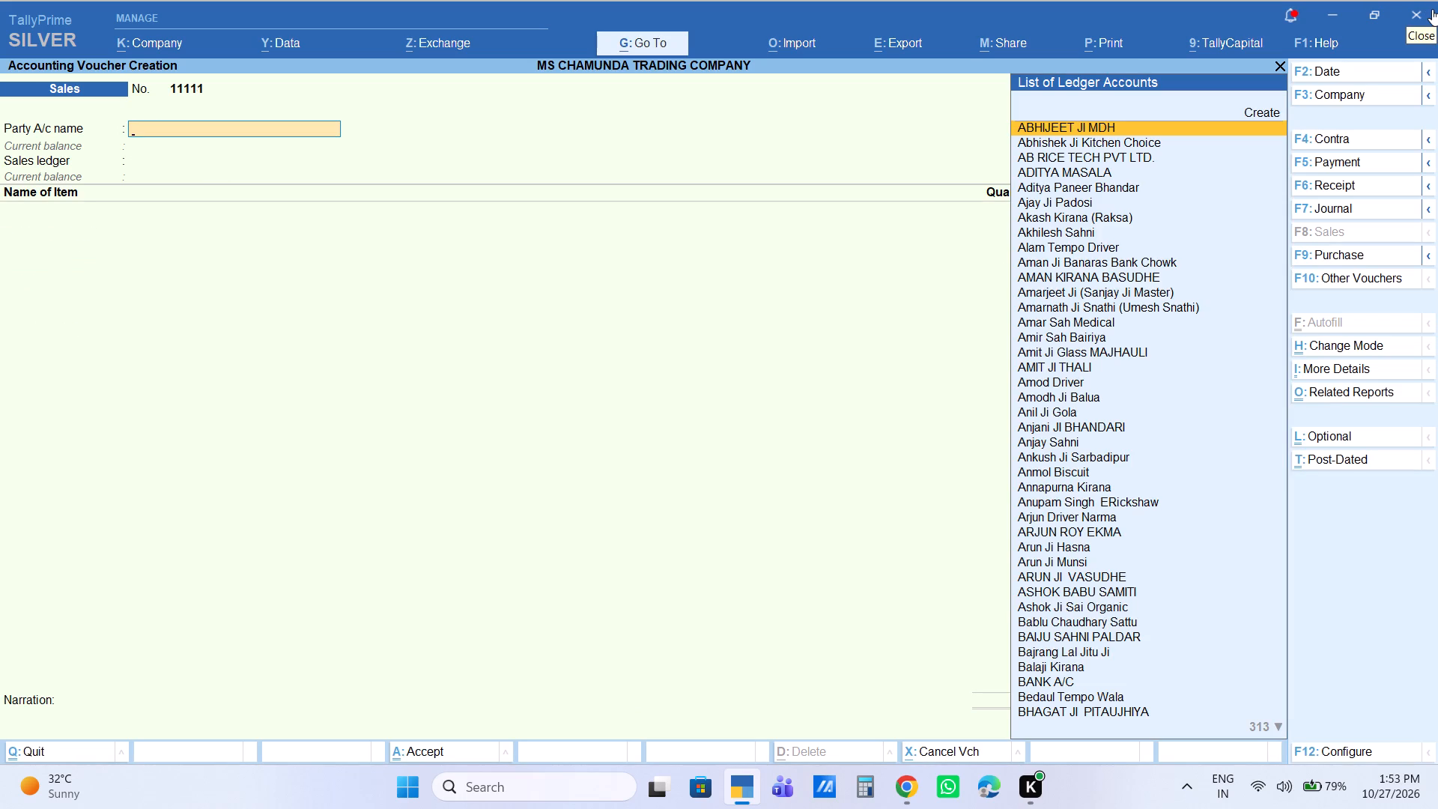
Start a sales voucher for the Cash account with the default party details and the SALES ledger.
{"action": "type", "text": "CA"}
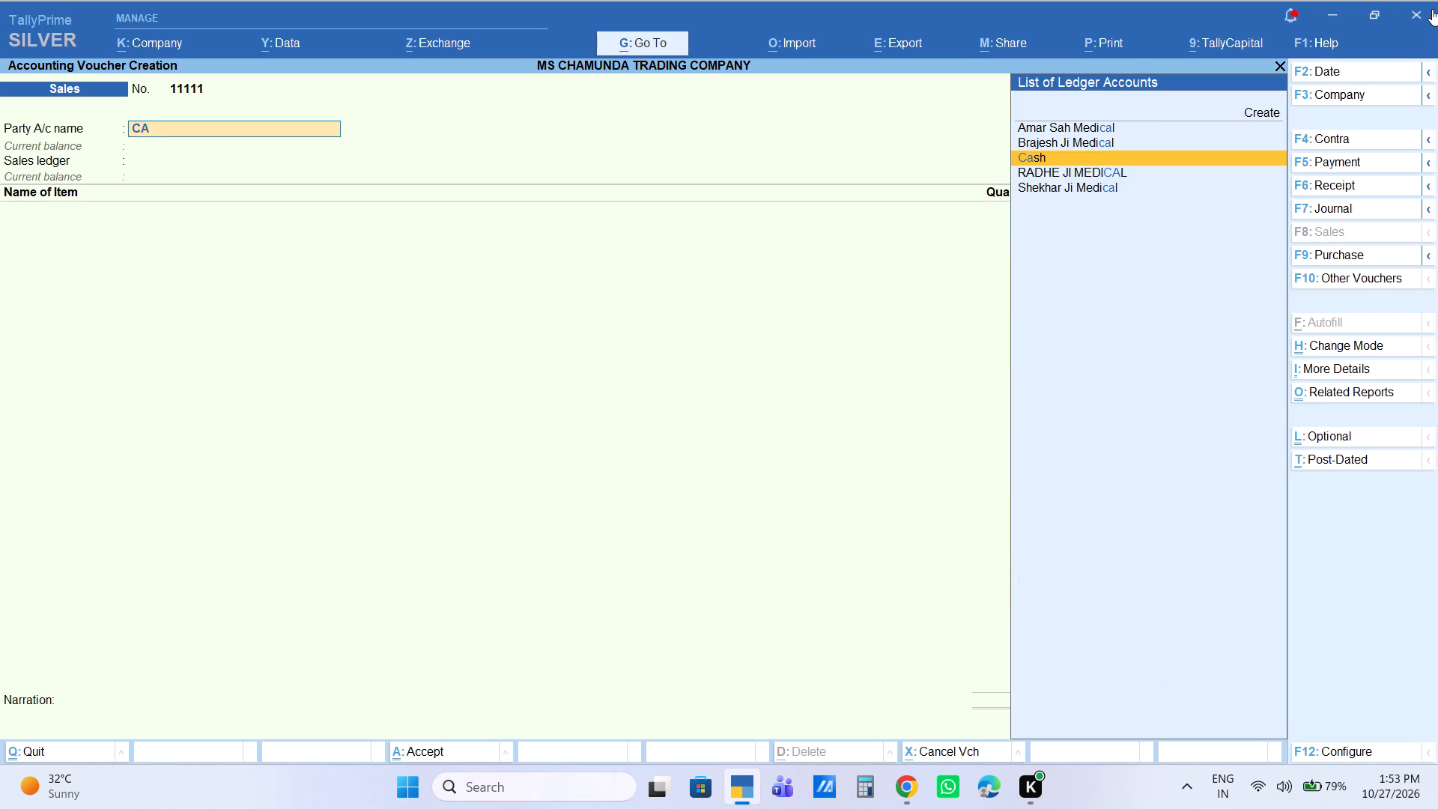
{"action": "key", "text": "Return"}
{"action": "key", "text": "Return"}
{"action": "key", "text": "Return"}
{"action": "key", "text": "Return"}
{"action": "key", "text": "Return"}
{"action": "key", "text": "Return"}
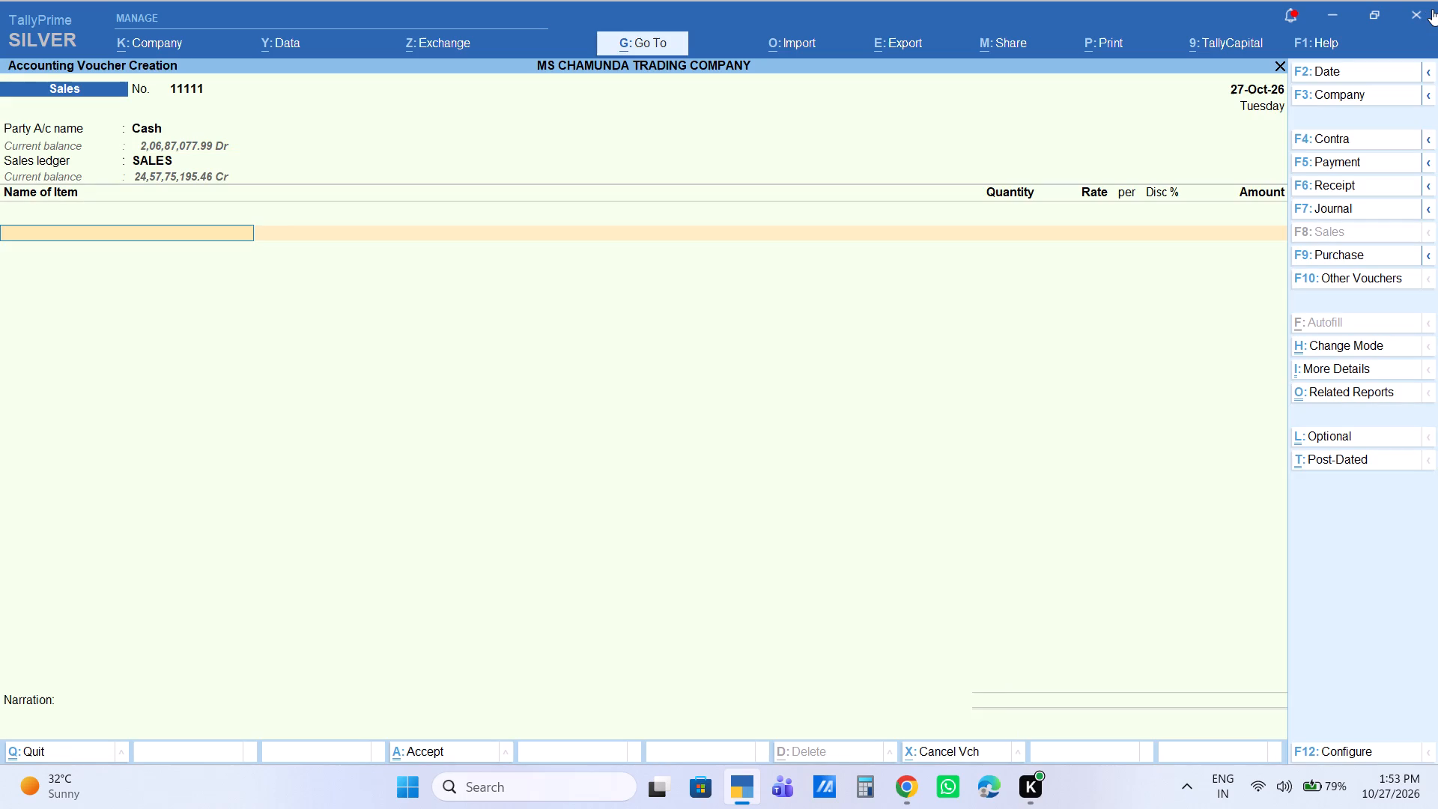
Add the item Hydro 500g Pc with a quantity of 6 PCS at a rate of 150, without a discount.
{"action": "type", "text": "HYDRP"}
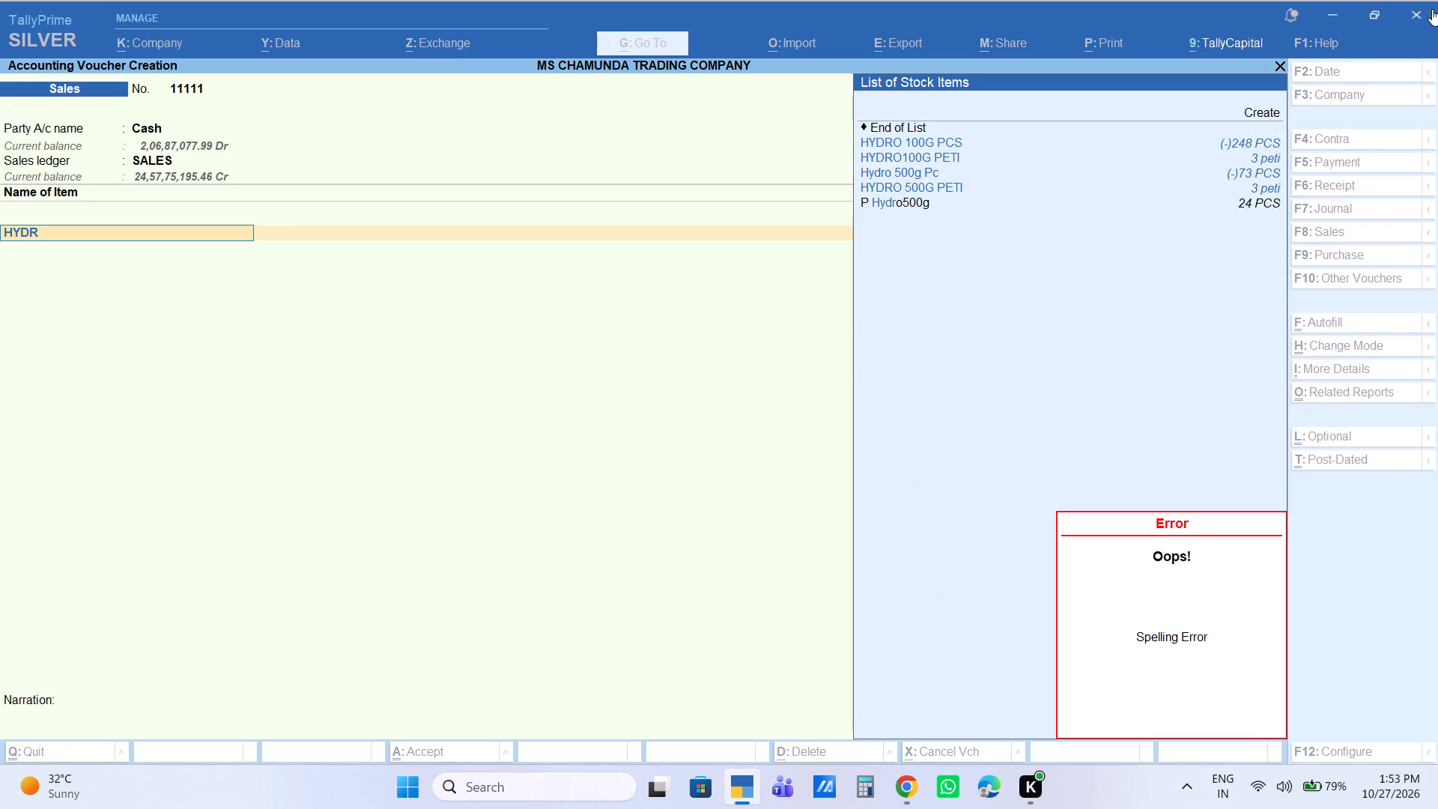
{"action": "key", "text": "Down"}
{"action": "key", "text": "Down"}
{"action": "key", "text": "Down"}
{"action": "key", "text": "Down"}
{"action": "key", "text": "Up"}
{"action": "key", "text": "Return"}
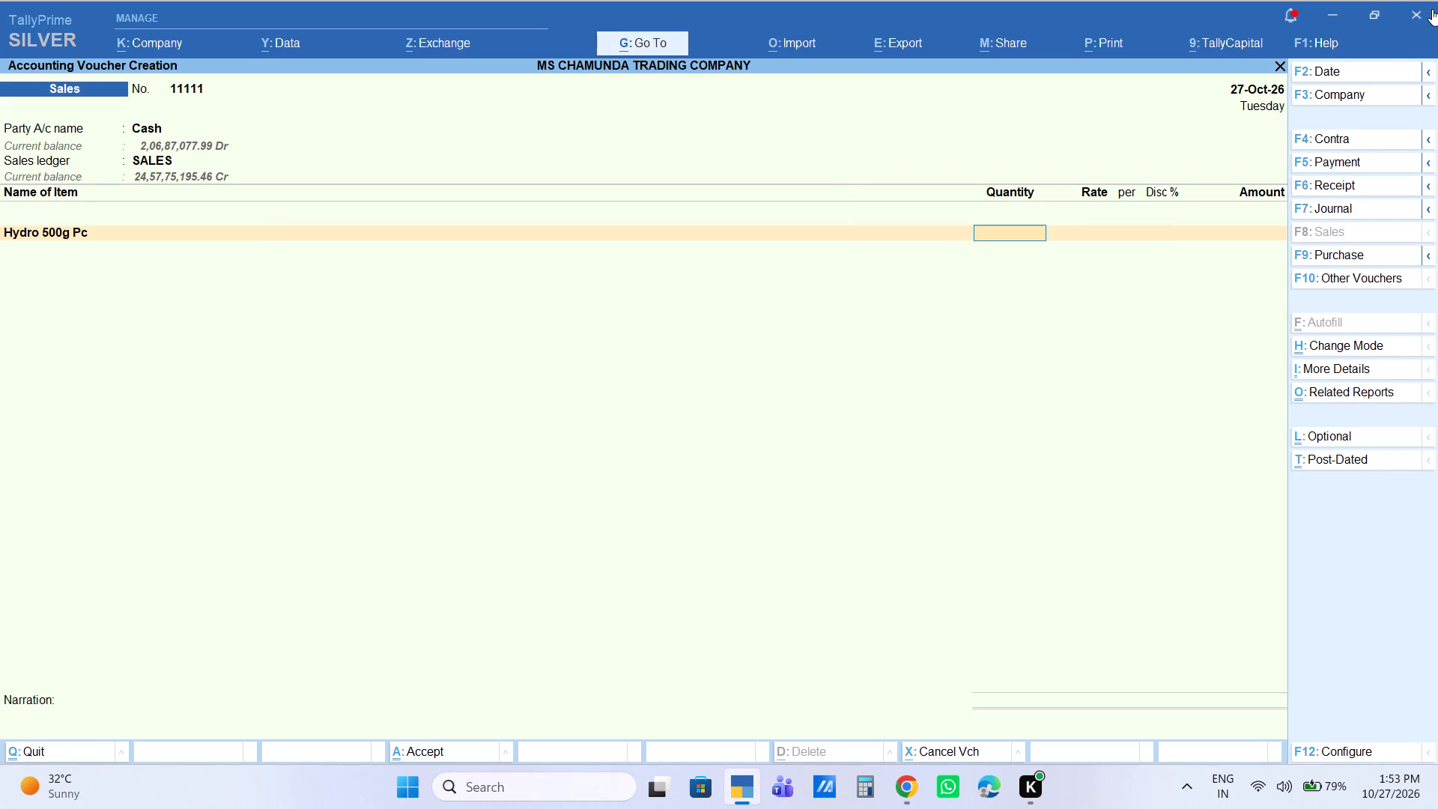
{"action": "key", "text": "6"}
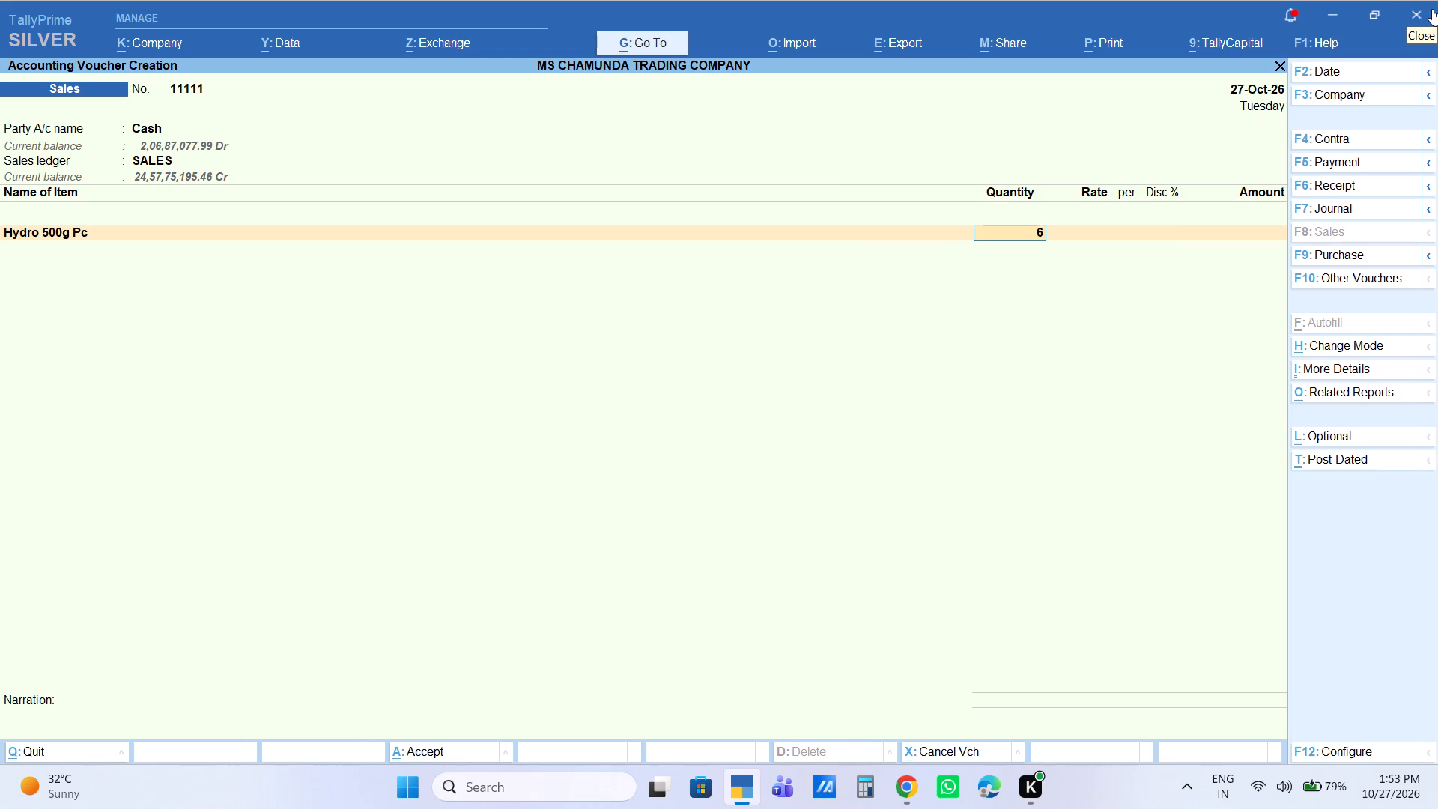
{"action": "key", "text": "Return"}
{"action": "key", "text": "Return"}
{"action": "key", "text": "Return"}
{"action": "key", "text": "Return"}
{"action": "key", "text": "Return"}
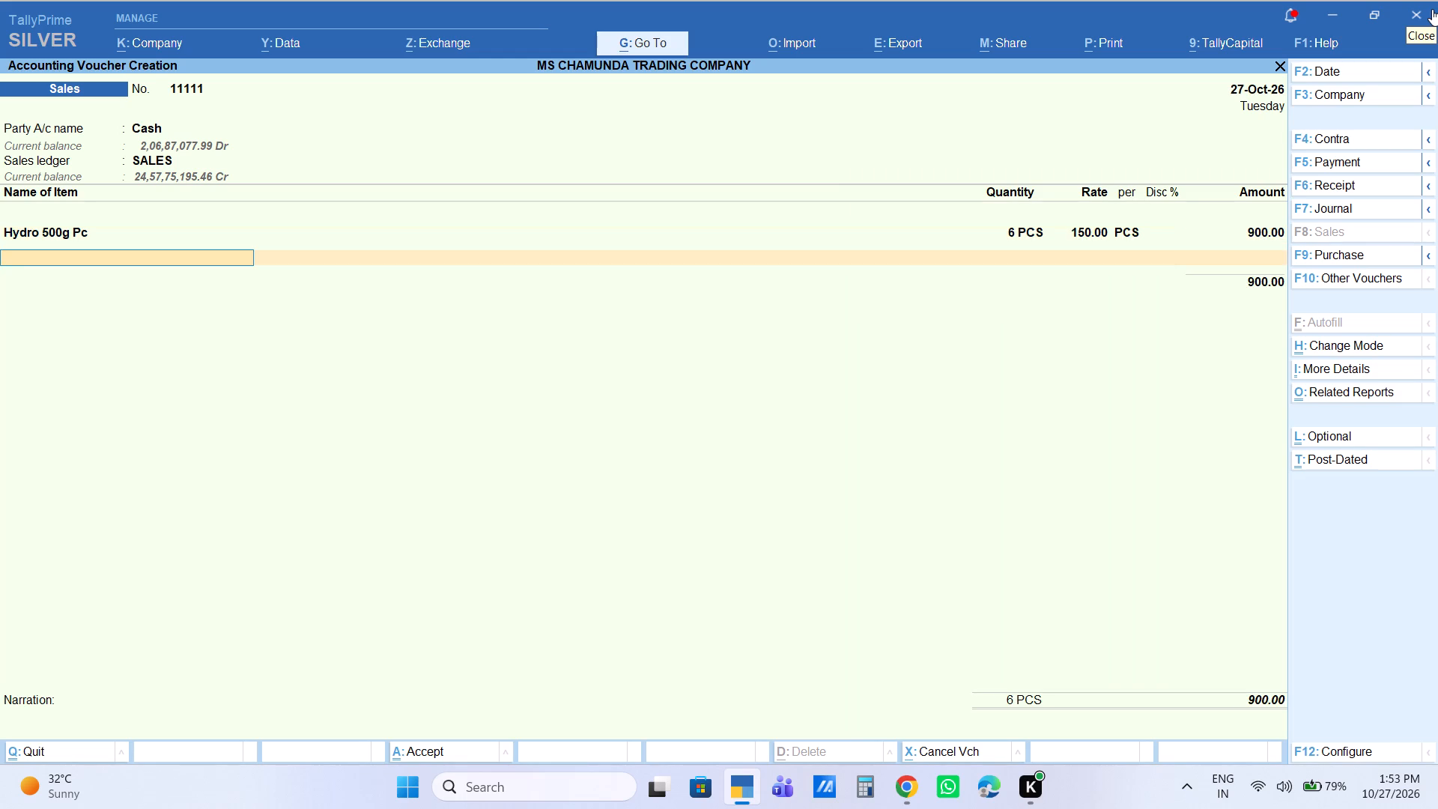
Add the item Pila Rang100g with a quantity of 10 PCS at a rate of 32, without a discount.
{"action": "type", "text": "PILA"}
{"action": "key", "text": "Down"}
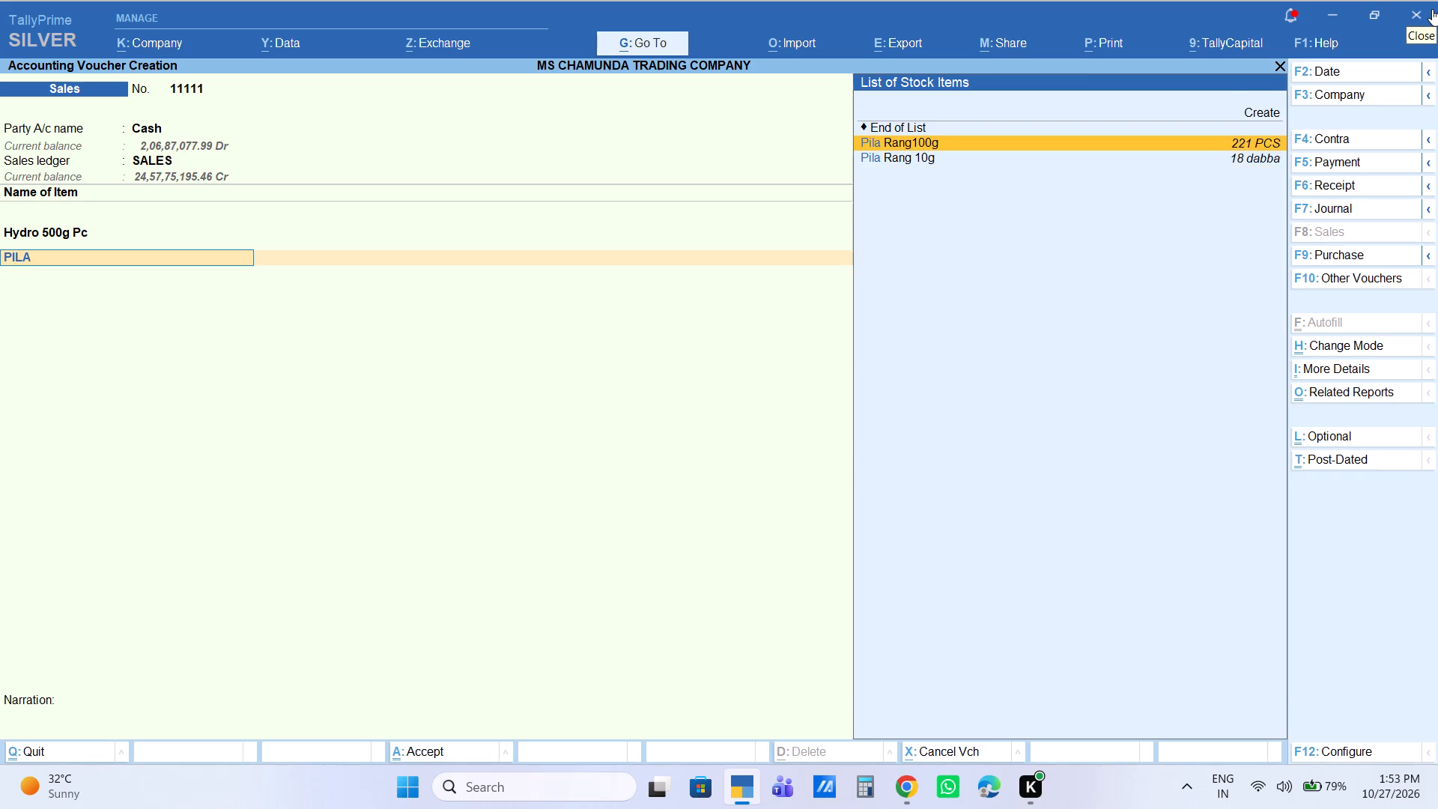
{"action": "key", "text": "Return"}
{"action": "type", "text": "10"}
{"action": "key", "text": "Return"}
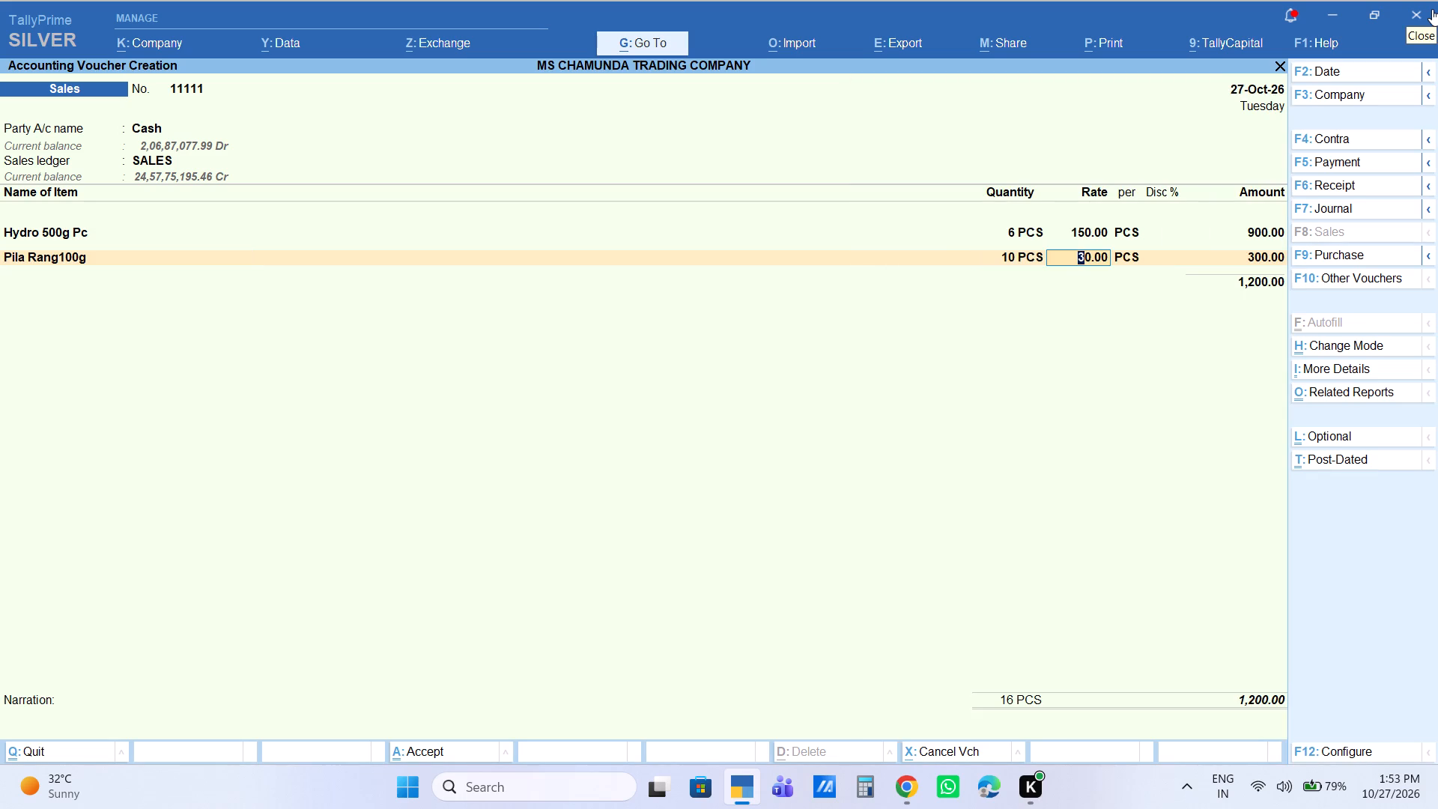
{"action": "type", "text": "32"}
{"action": "key", "text": "Return"}
{"action": "key", "text": "Return"}
{"action": "key", "text": "Return"}
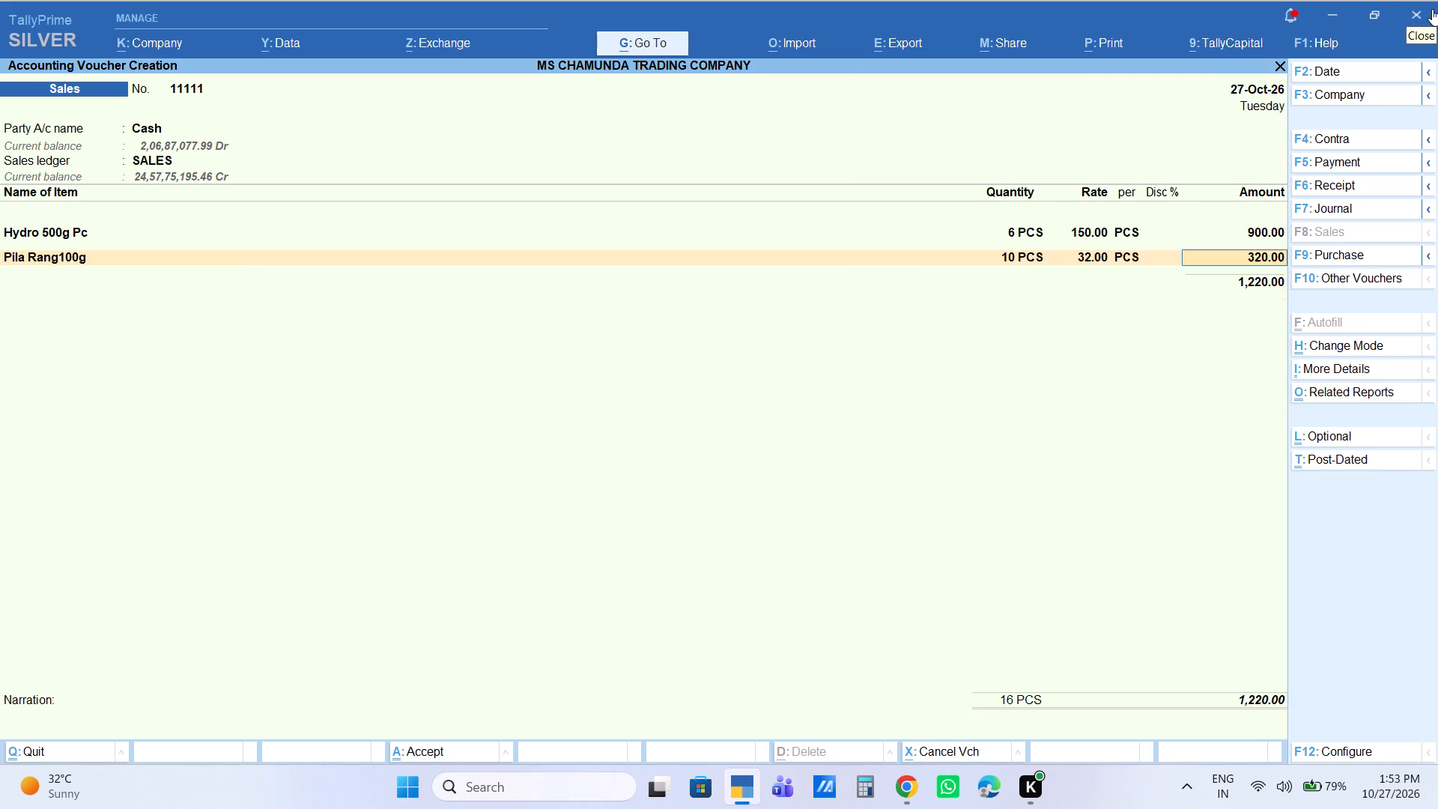
{"action": "key", "text": "Return"}
Add the item Kesariya Rang100g with a quantity of 10 PCS at a rate of 32, without a discount.
{"action": "type", "text": "KESAR"}
{"action": "key", "text": "Down"}
{"action": "key", "text": "Return"}
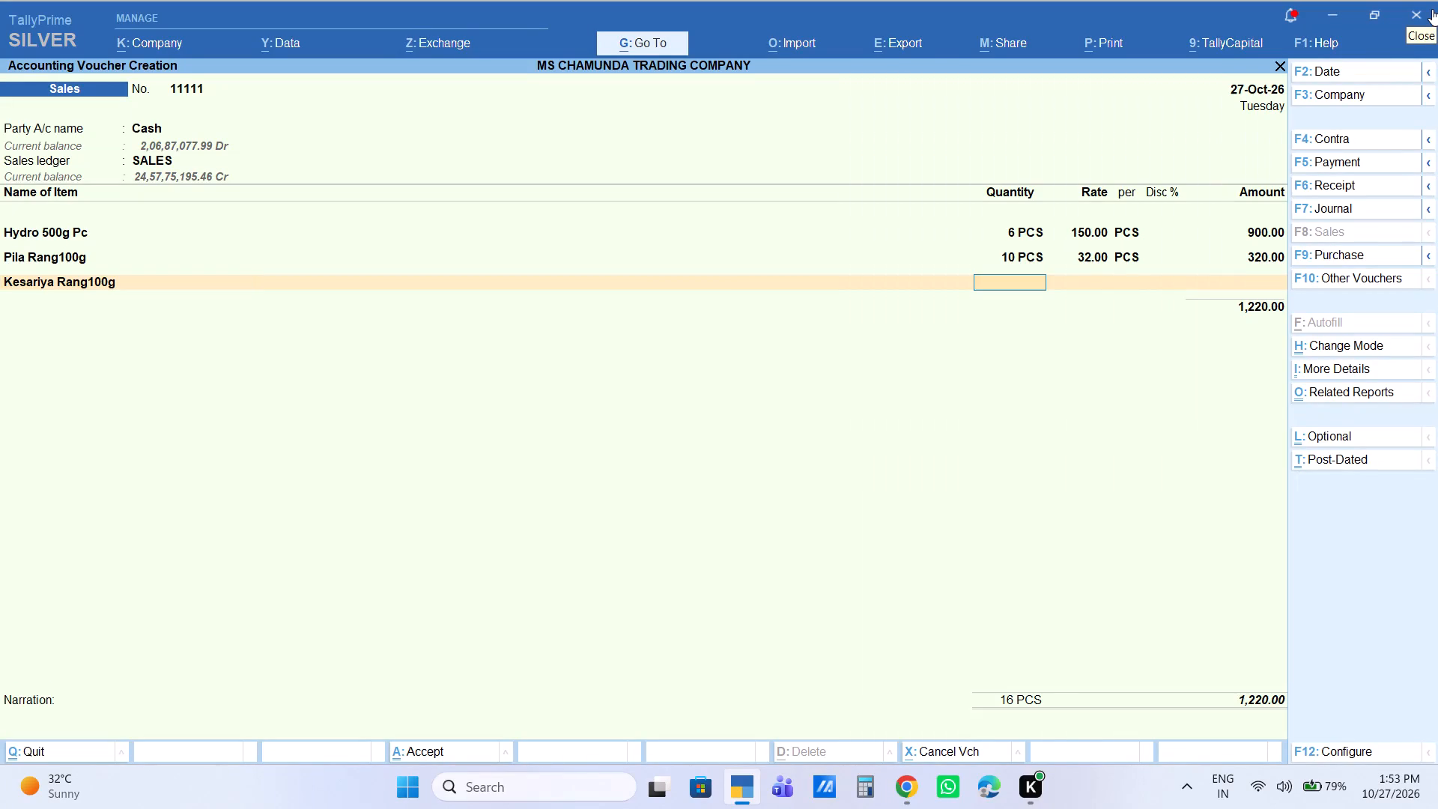
{"action": "type", "text": "10"}
{"action": "key", "text": "Return"}
{"action": "type", "text": "32"}
{"action": "key", "text": "Return"}
{"action": "key", "text": "Return"}
{"action": "key", "text": "Return"}
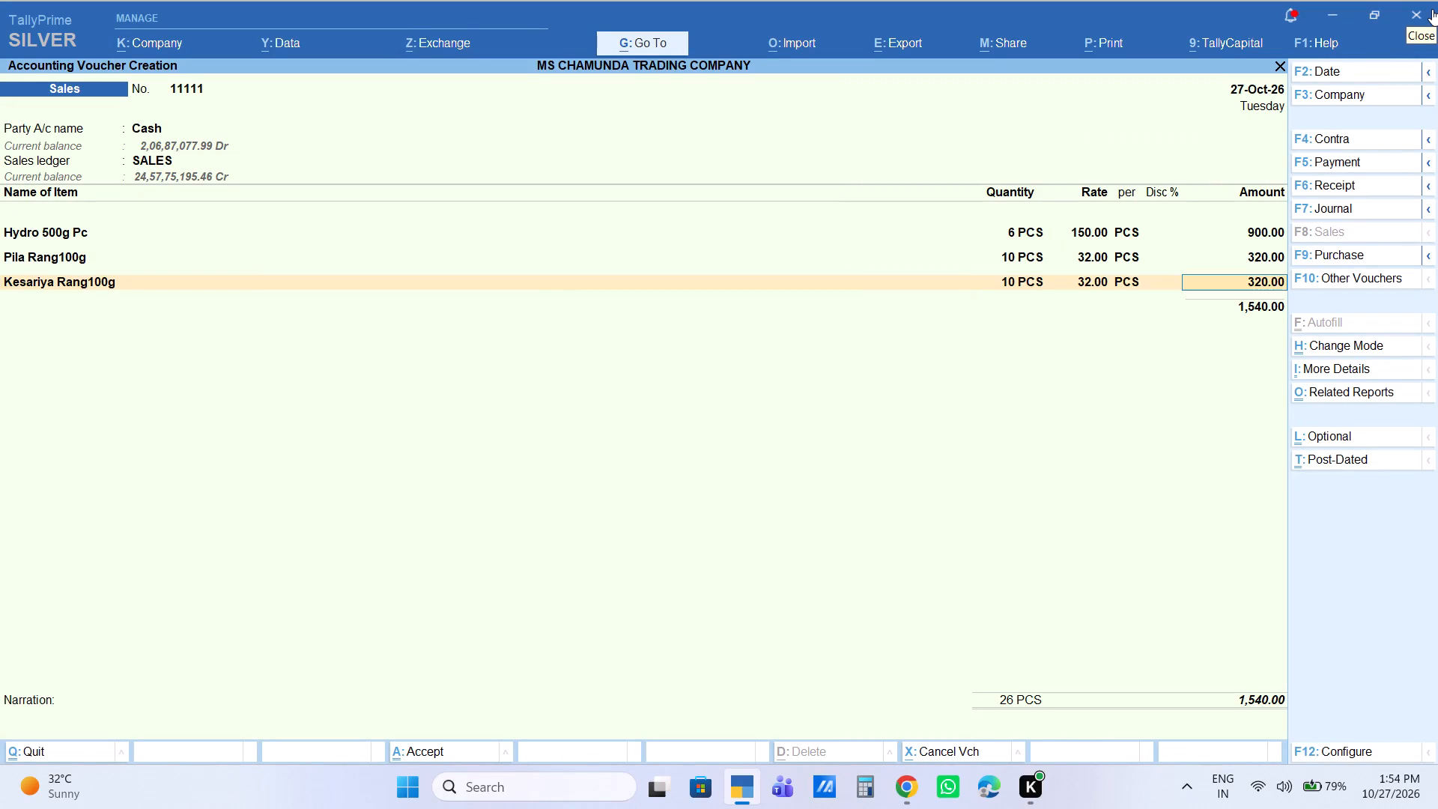
{"action": "key", "text": "Return"}
Finish the item list without charges, leave the narration empty, and save the three-item cash sales voucher.
{"action": "key", "text": "Return"}
{"action": "key", "text": "Return"}
{"action": "key", "text": "Return"}
{"action": "key", "text": "Return"}
{"action": "key", "text": "Return"}
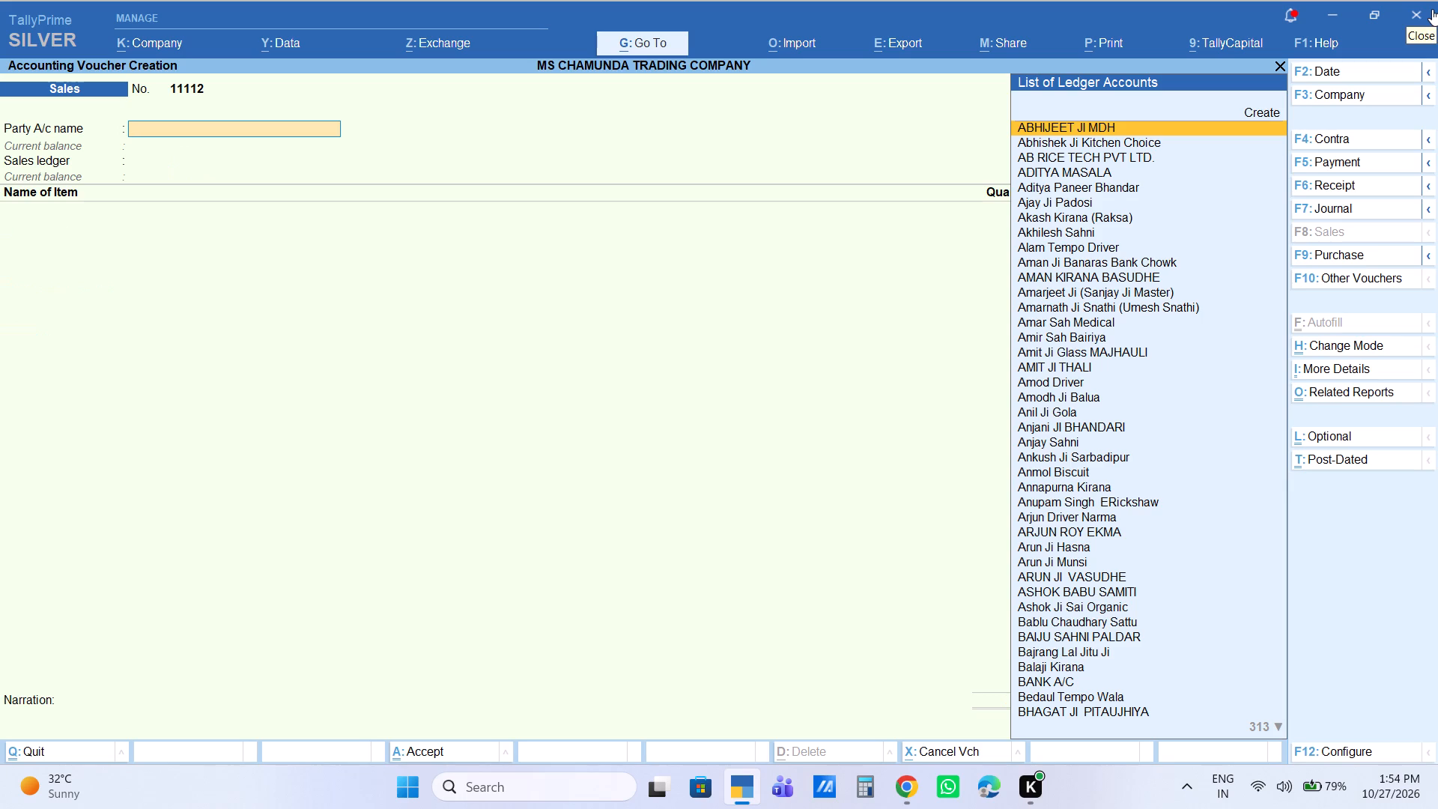
Start another sales voucher for the Cash account with the default party details, state Bihar, and the SALES ledger.
{"action": "type", "text": "CA"}
{"action": "key", "text": "Return"}
{"action": "key", "text": "Return"}
{"action": "key", "text": "Return"}
{"action": "key", "text": "Return"}
{"action": "key", "text": "Return"}
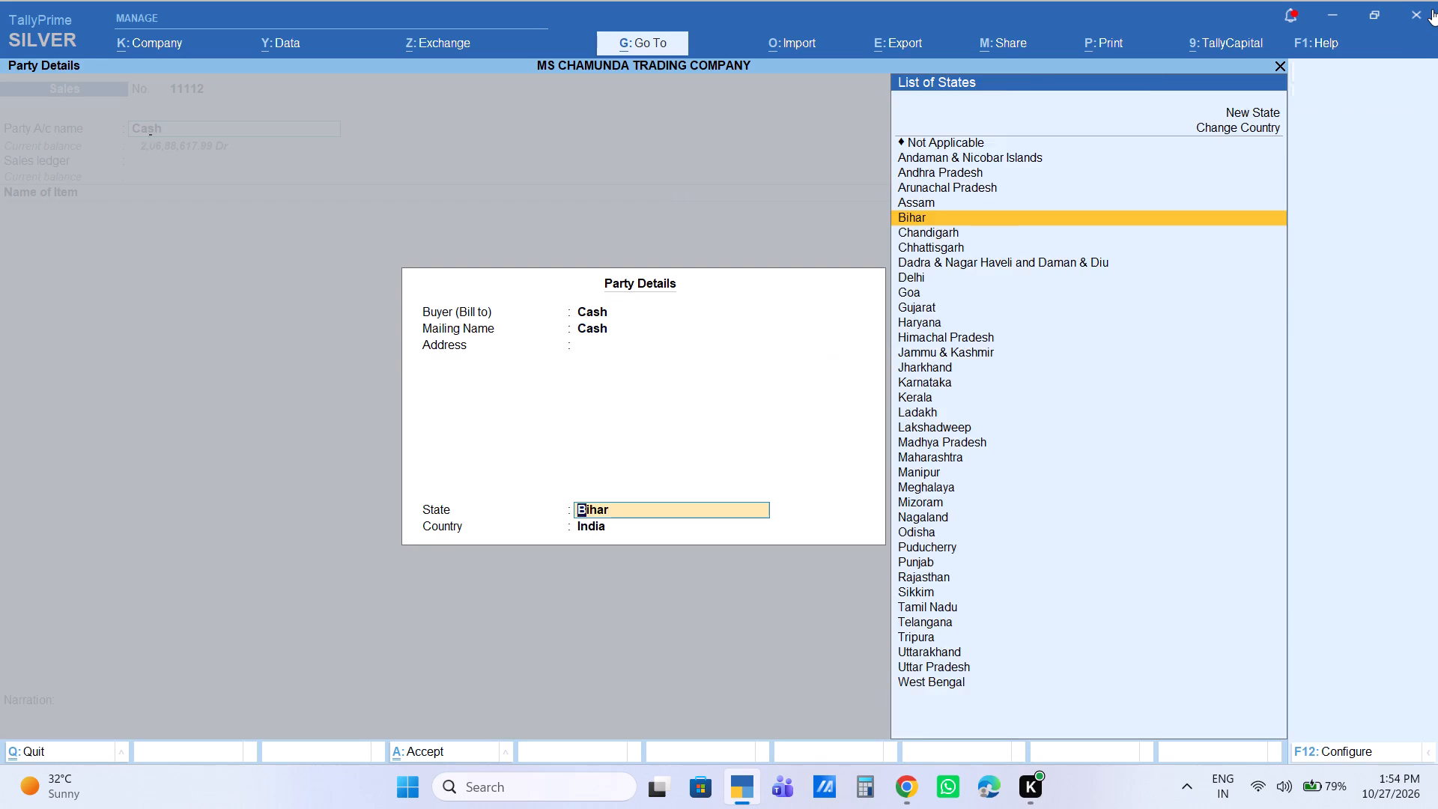
{"action": "key", "text": "Return"}
Add the item CHINI DF 50KG with a quantity of 2 BAG and an amount of 6,200, without a discount.
{"action": "type", "text": "DF"}
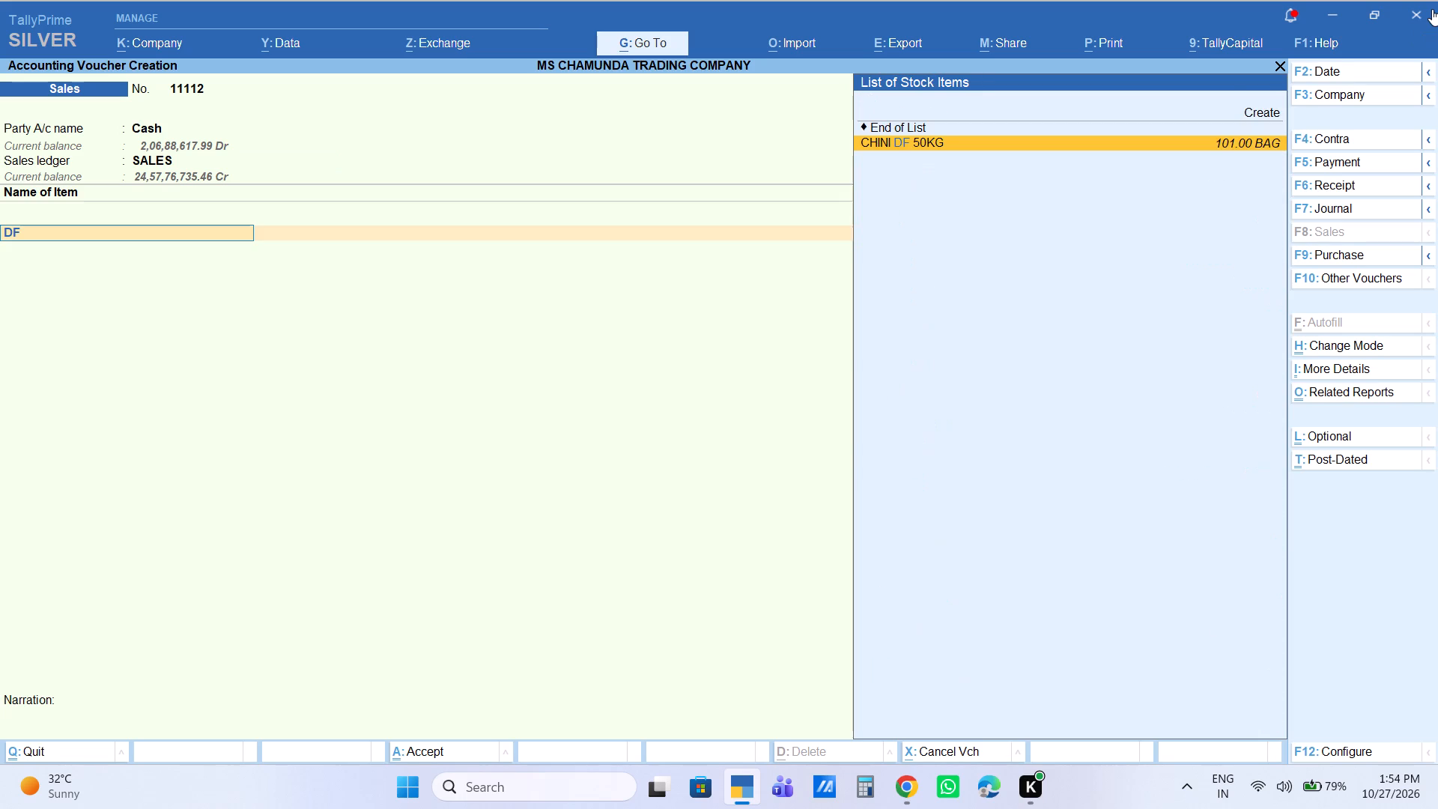
{"action": "key", "text": "Return"}
{"action": "key", "text": "2"}
{"action": "key", "text": "Return"}
{"action": "key", "text": "Return"}
{"action": "key", "text": "Return"}
{"action": "key", "text": "Return"}
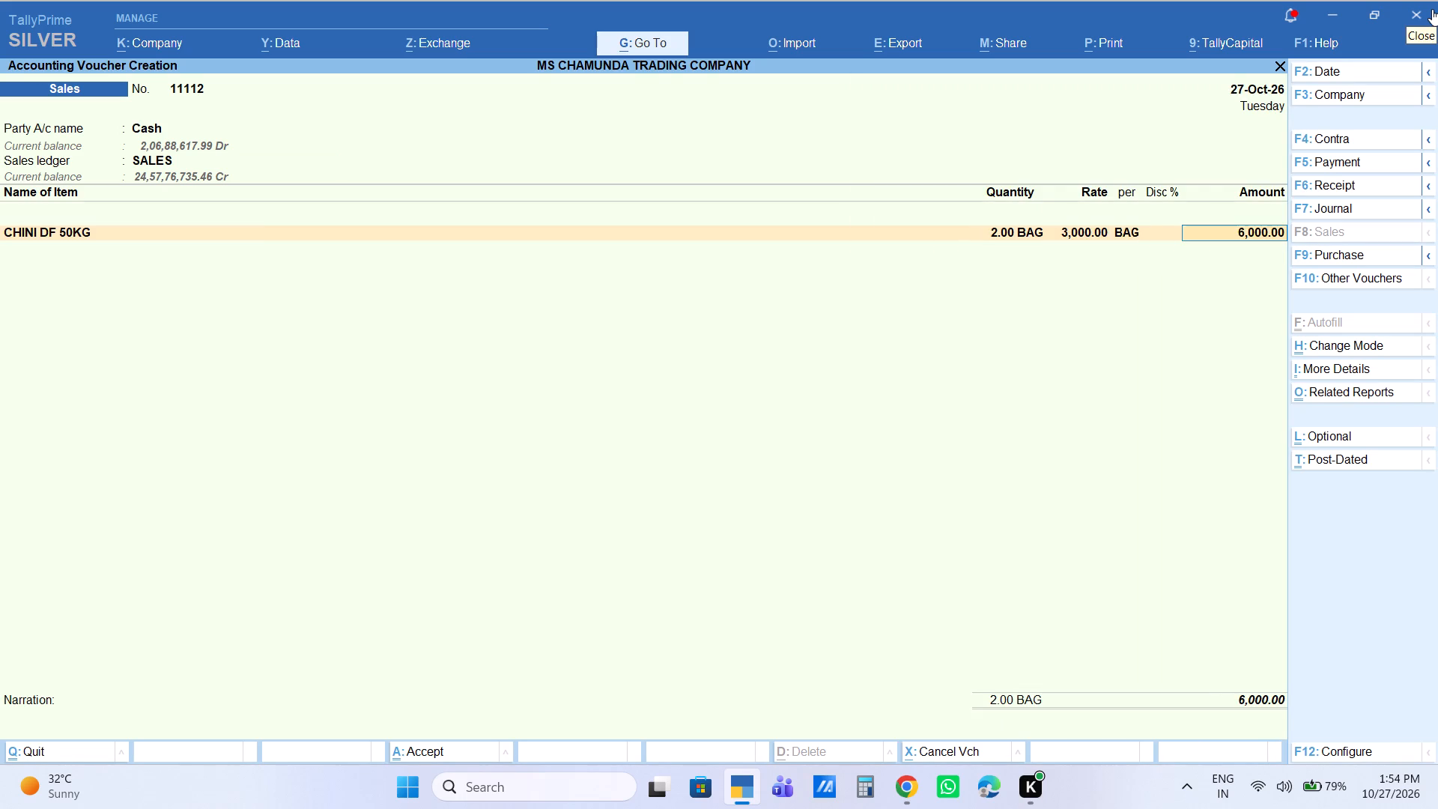
{"action": "type", "text": "6200"}
{"action": "key", "text": "Return"}
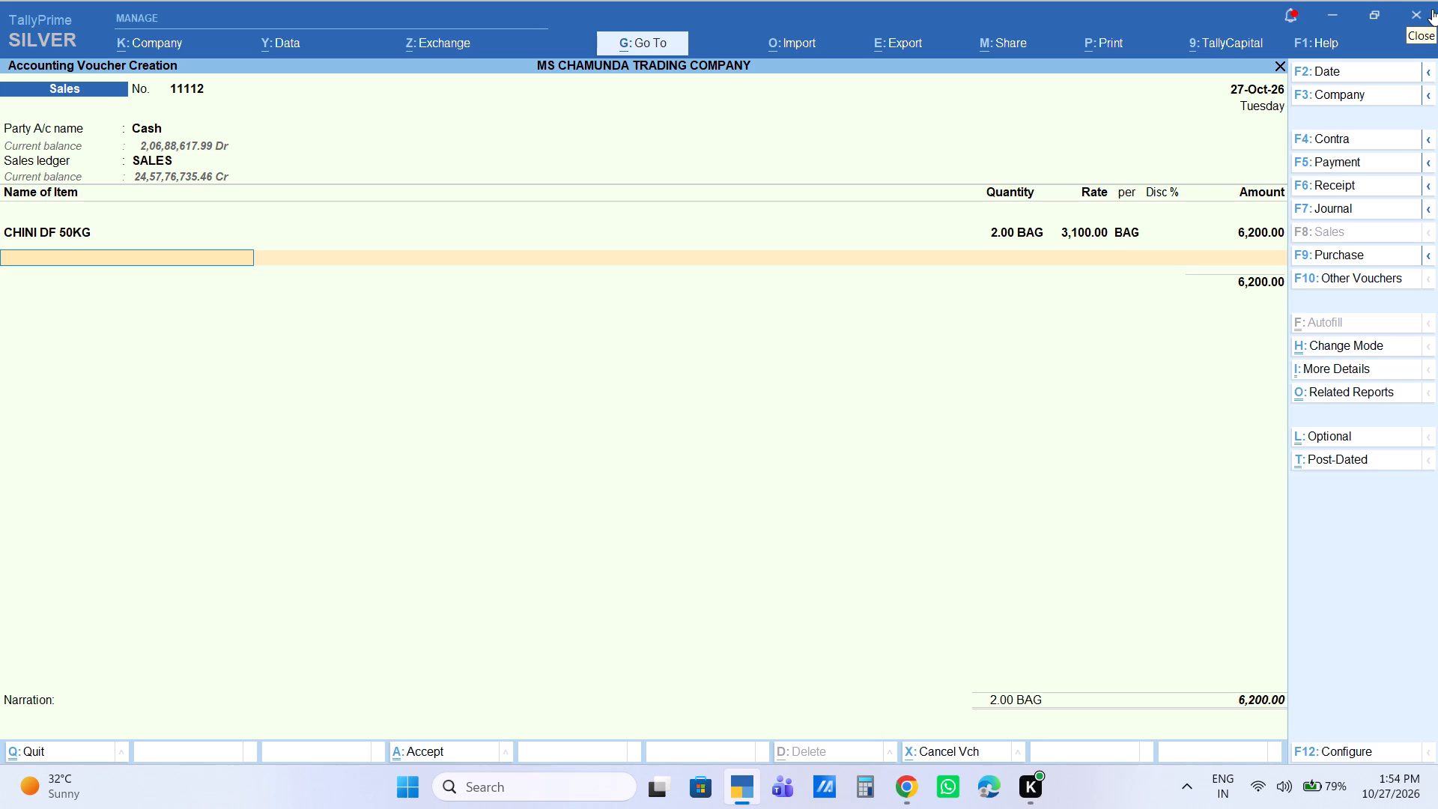
Add the item Aata 50kg with a quantity of 2 BAG at a rate of 1,560, without a discount.
{"action": "type", "text": "AATA"}
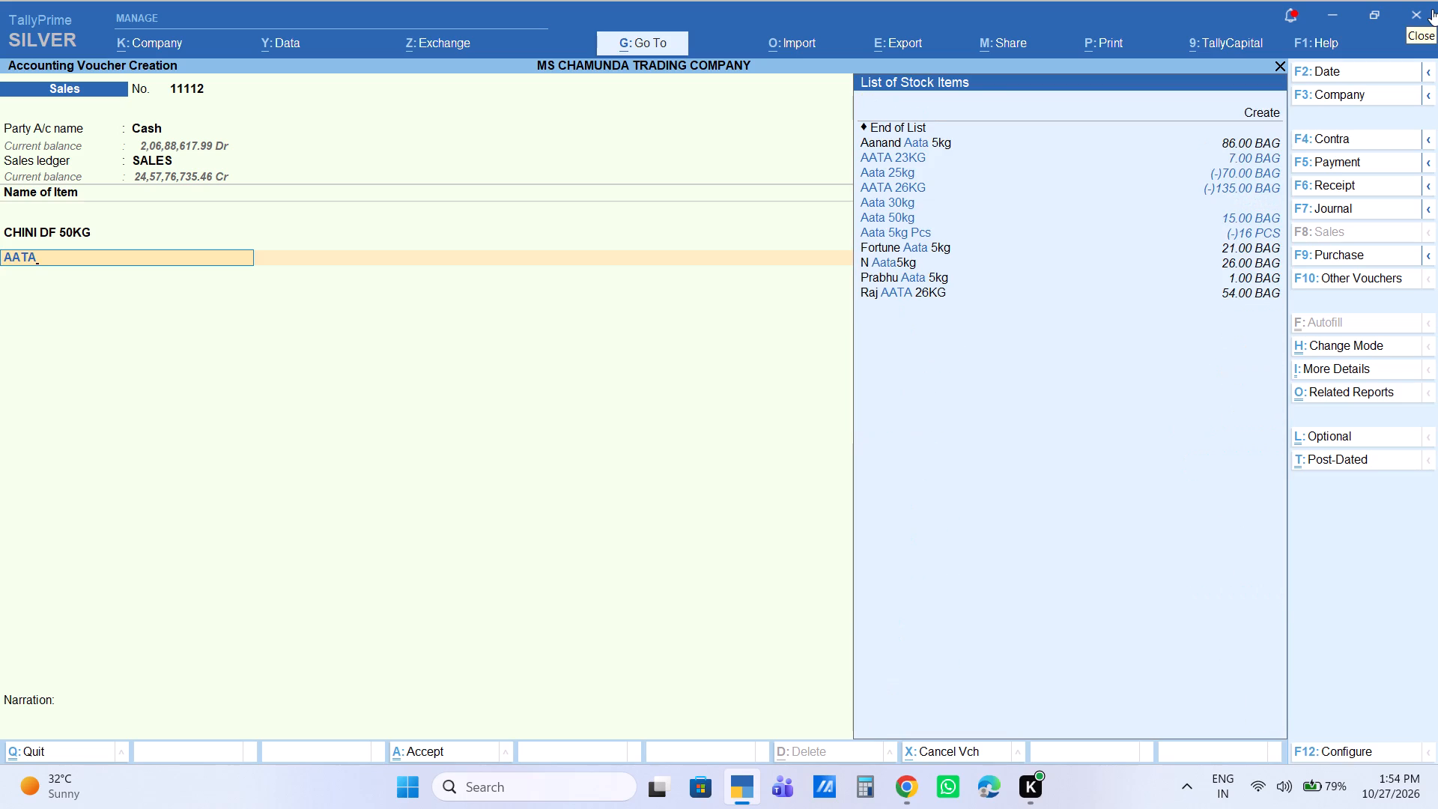
{"action": "type", "text": "50"}
{"action": "key", "text": "Return"}
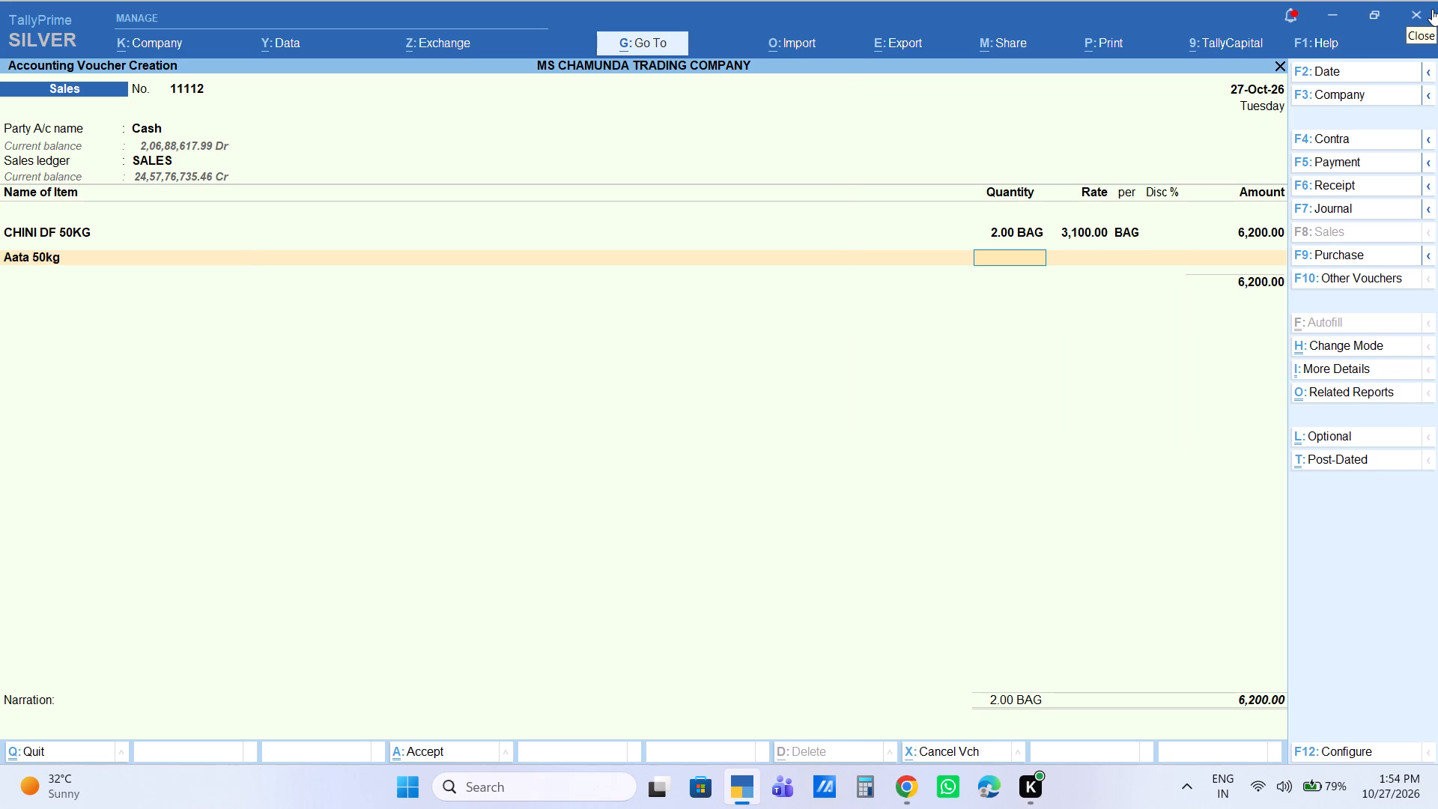
{"action": "key", "text": "2"}
{"action": "key", "text": "Return"}
{"action": "key", "text": "Return"}
{"action": "key", "text": "Return"}
{"action": "key", "text": "Return"}
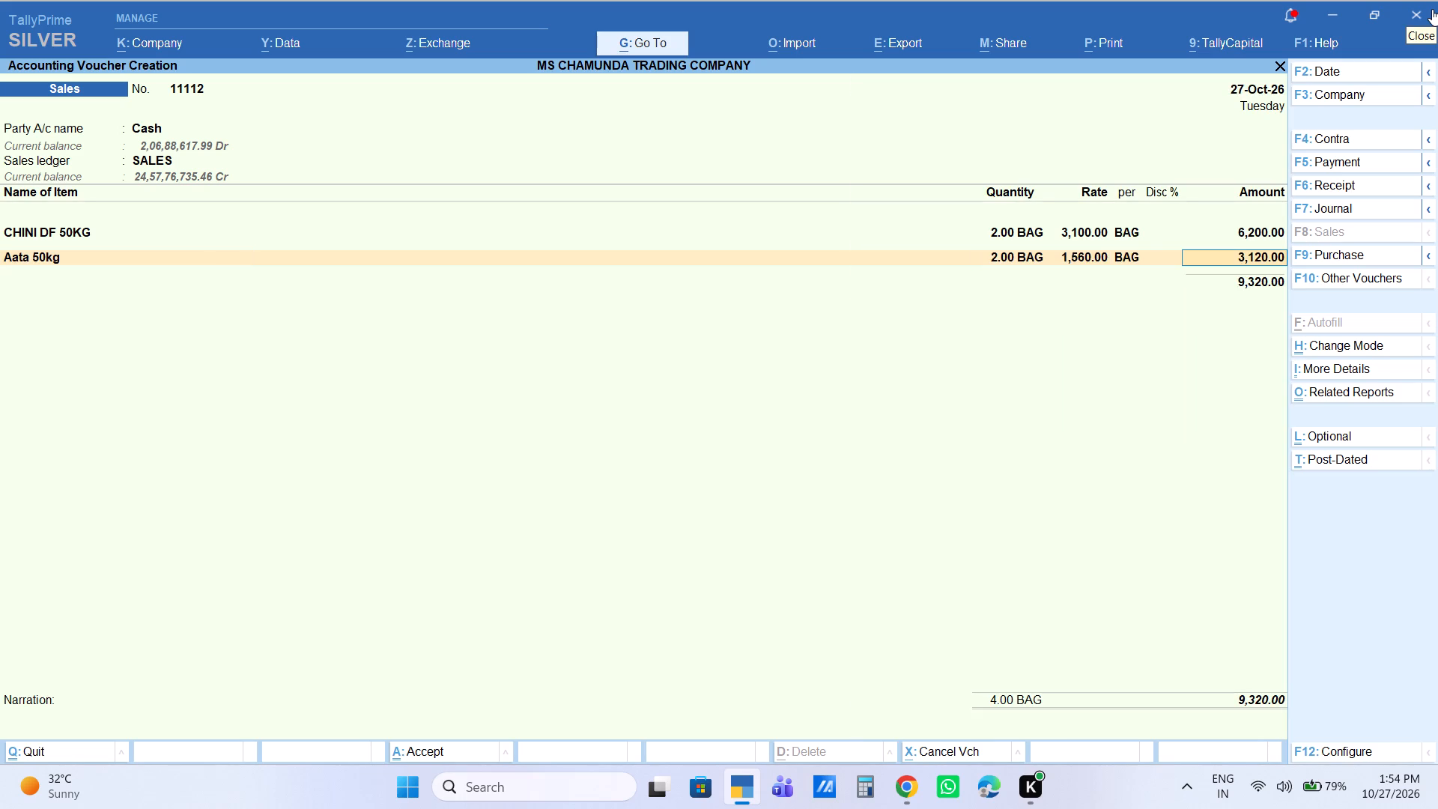
{"action": "key", "text": "Return"}
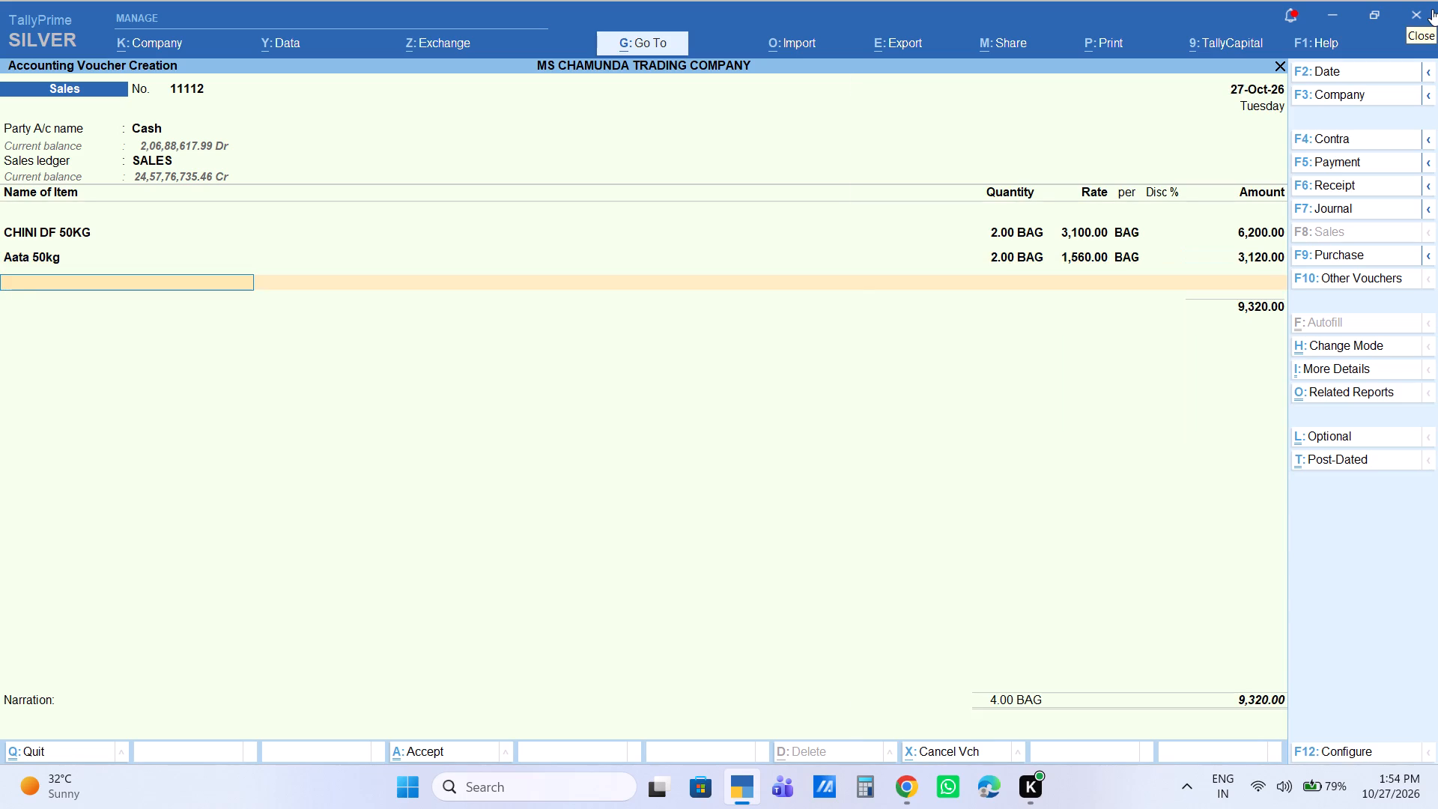
Add the item SALONI 1L PETI with a quantity of 1 peti at a rate of 3,040, without a discount.
{"action": "type", "text": "SA"}
{"action": "type", "text": "LONI"}
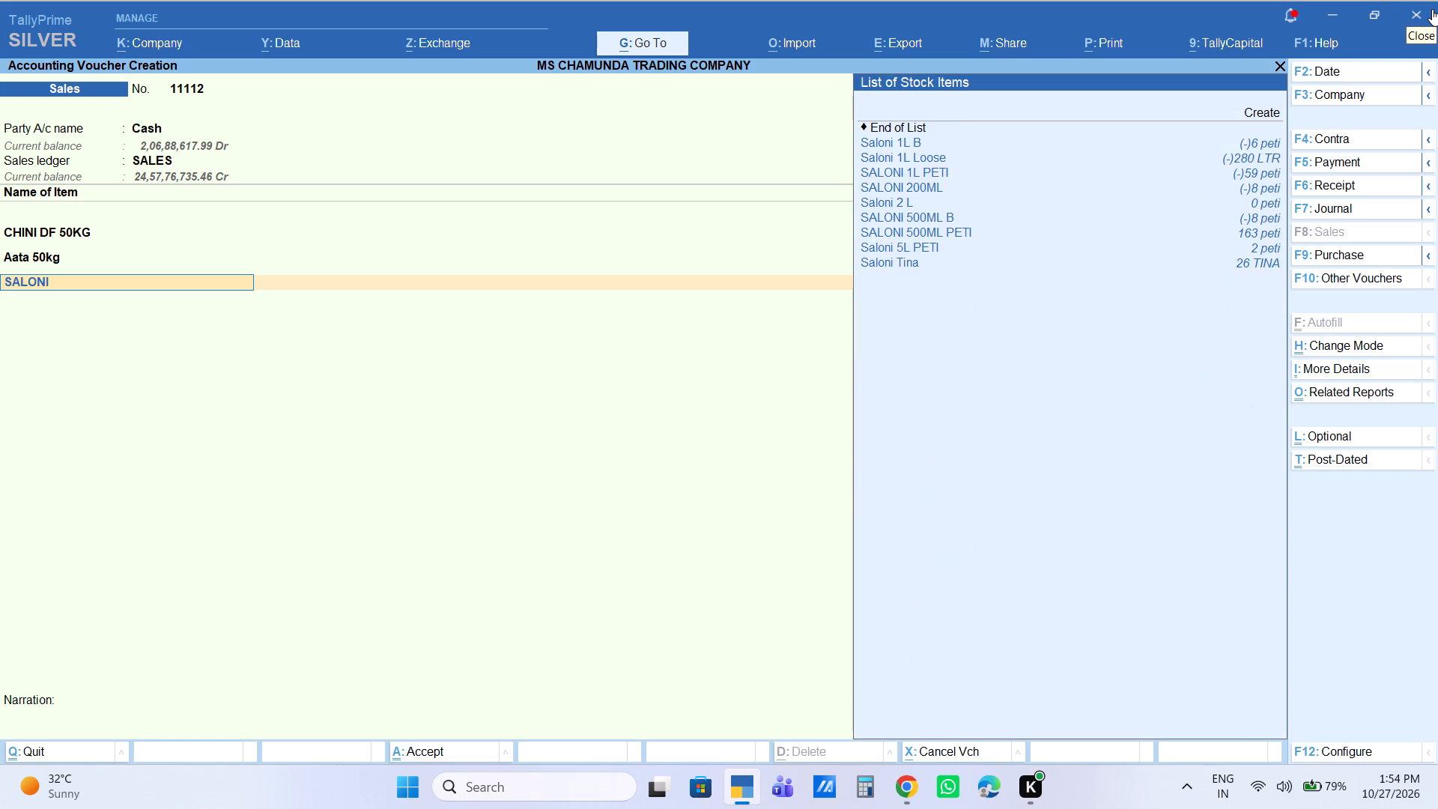
{"action": "key", "text": "Down"}
{"action": "key", "text": "Down"}
{"action": "key", "text": "Down"}
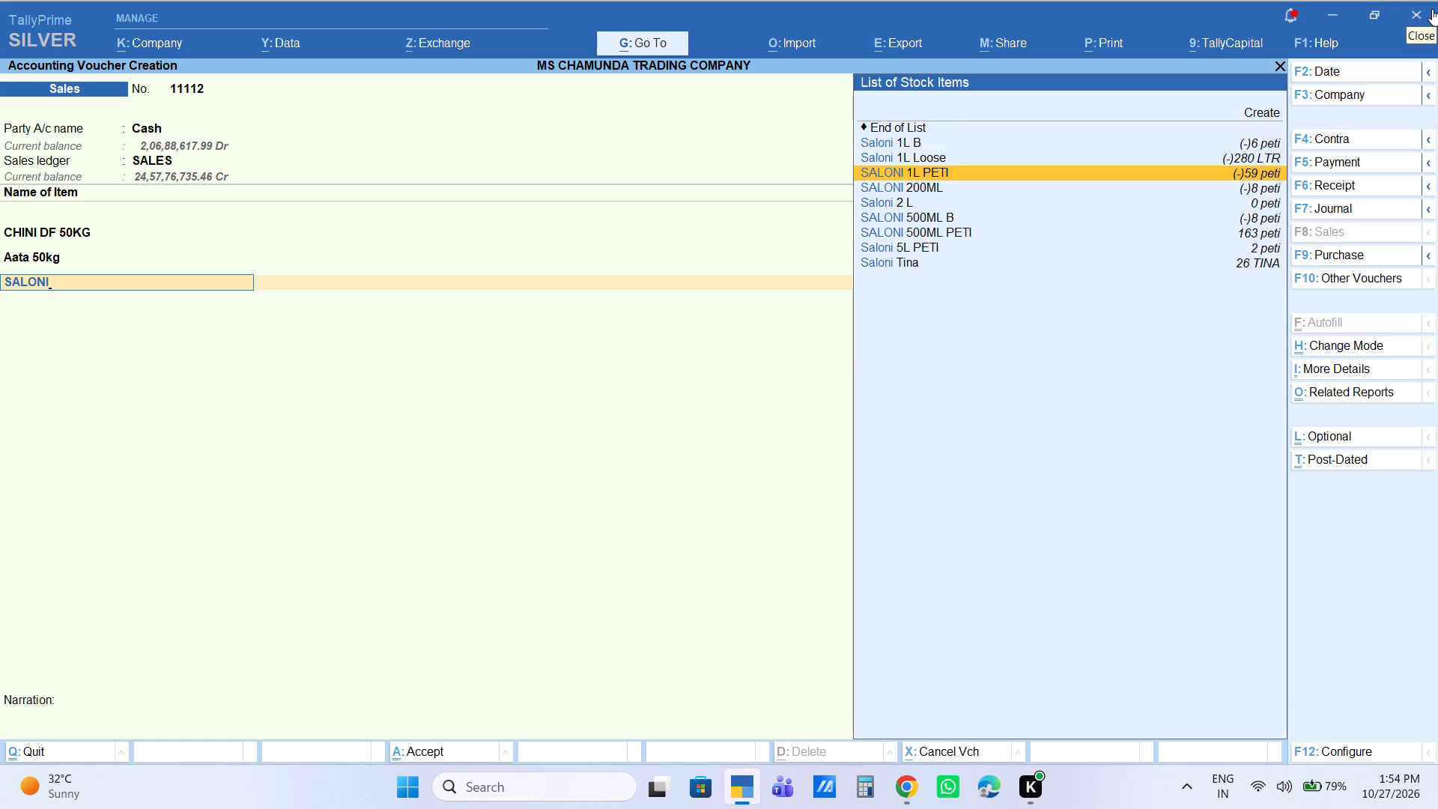
{"action": "key", "text": "Return"}
{"action": "key", "text": "1"}
{"action": "key", "text": "Return"}
{"action": "key", "text": "Return"}
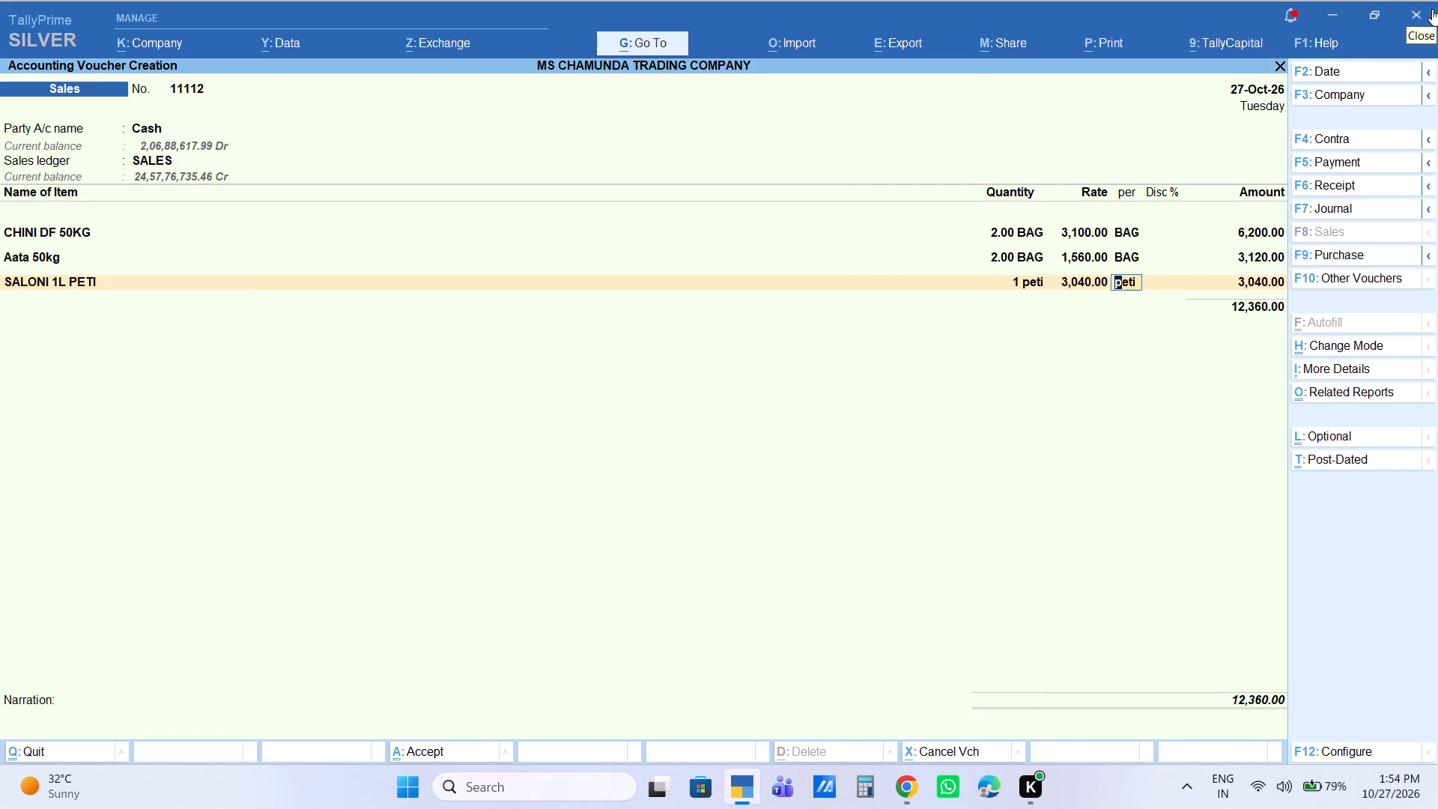
{"action": "key", "text": "Return"}
{"action": "key", "text": "Return"}
{"action": "key", "text": "Return"}
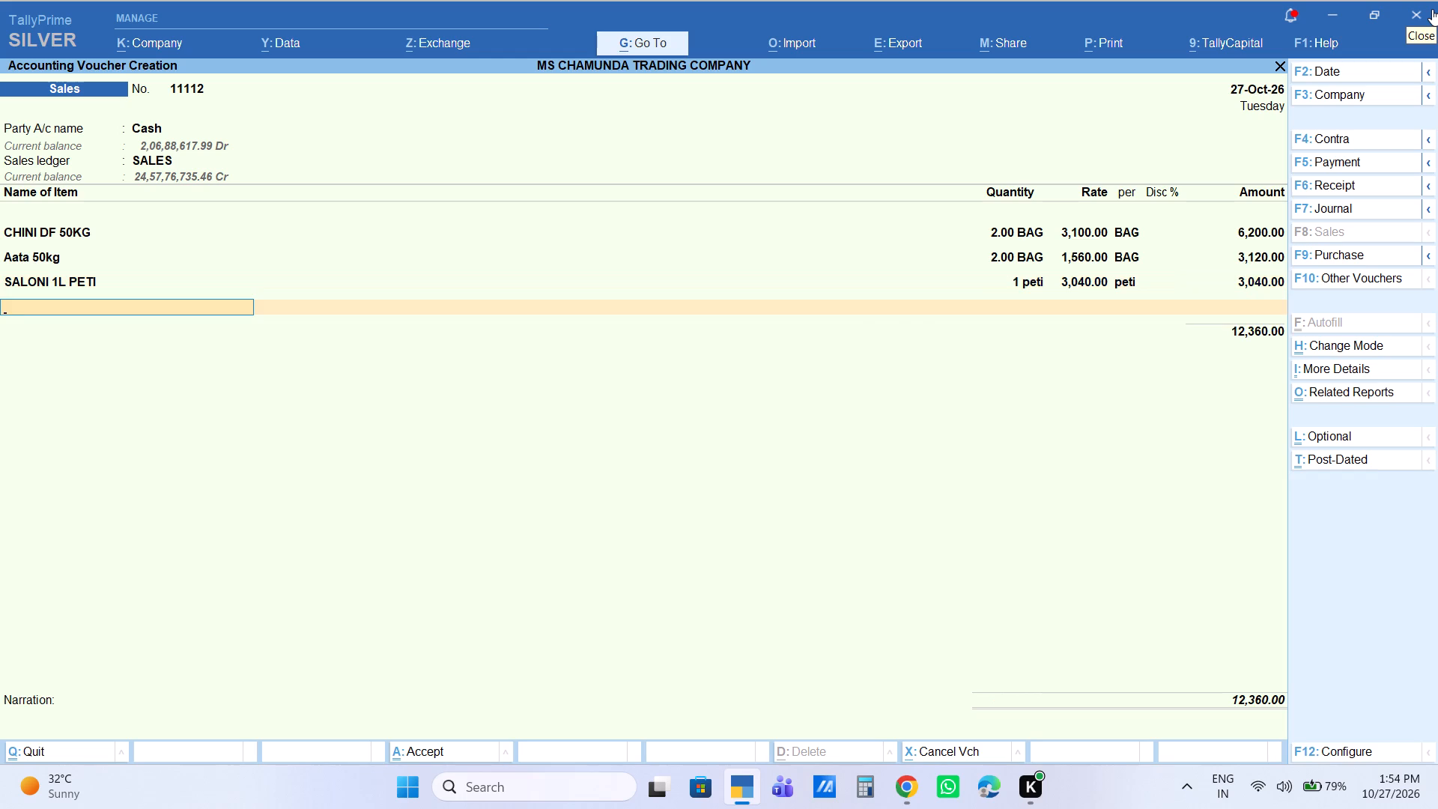
Add the item Dhara 500ML with a quantity of 1 peti and an amount of 2,325, without a discount.
{"action": "type", "text": "DHARA"}
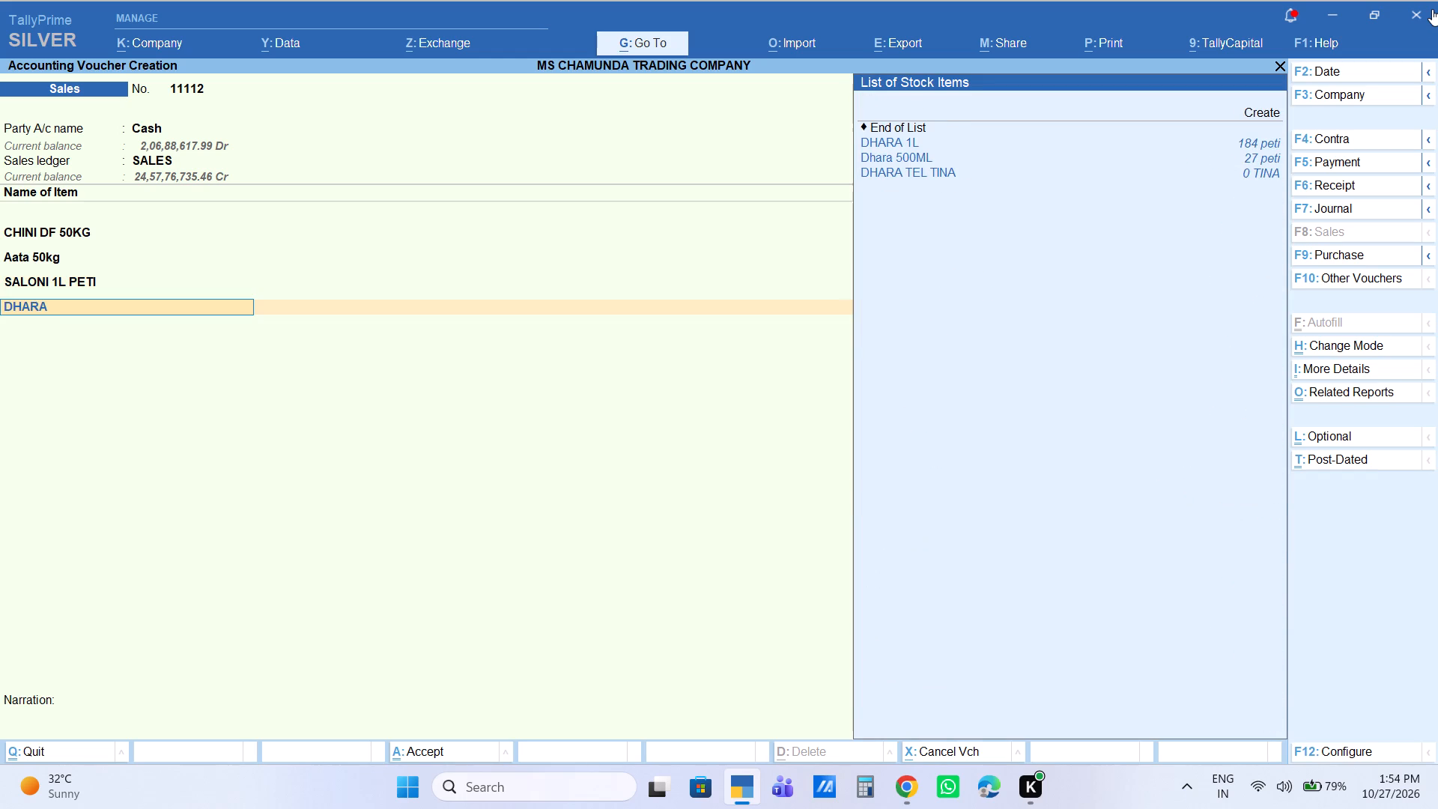
{"action": "type", "text": "50"}
{"action": "key", "text": "Return"}
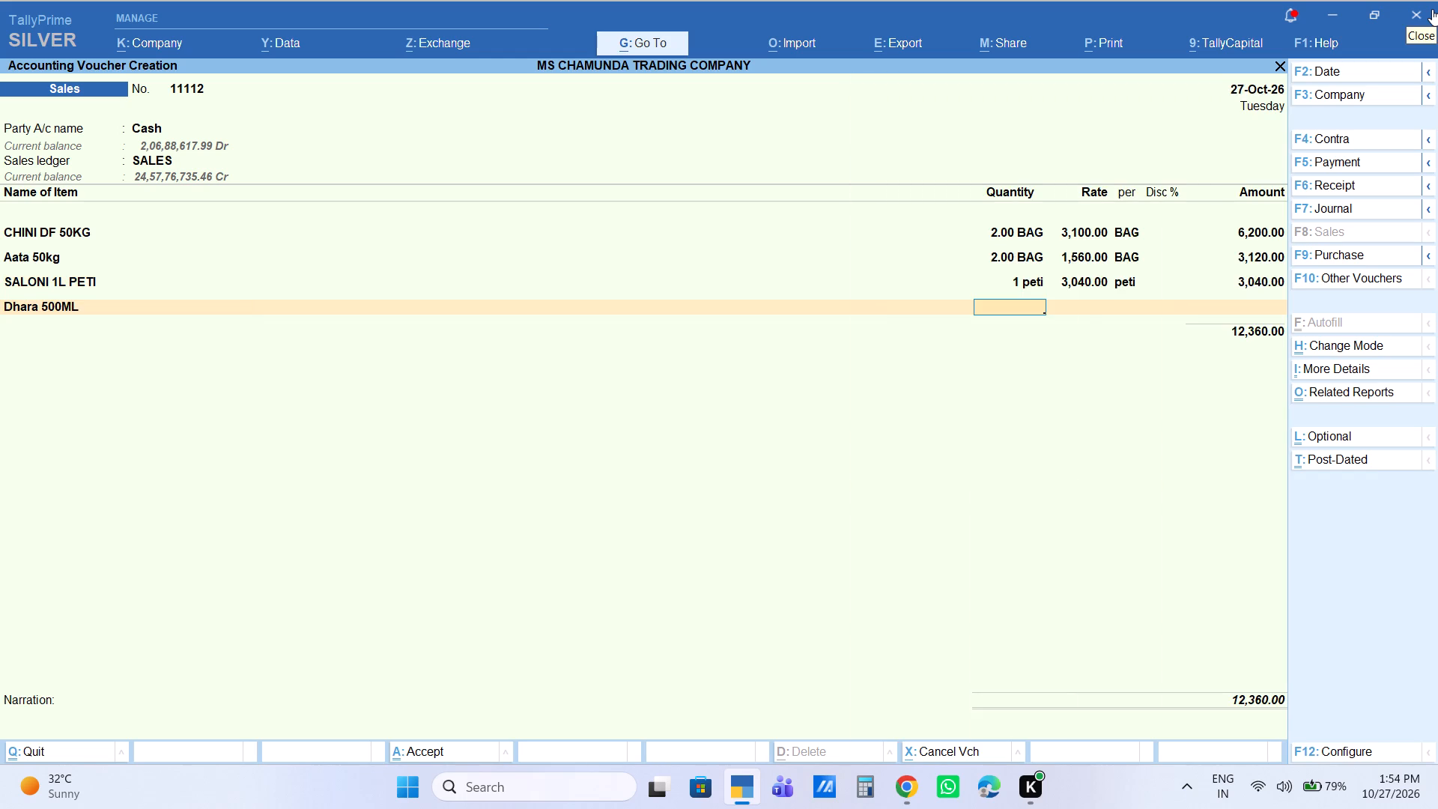
{"action": "key", "text": "1"}
{"action": "key", "text": "Return"}
{"action": "key", "text": "Return"}
{"action": "key", "text": "Return"}
{"action": "key", "text": "Return"}
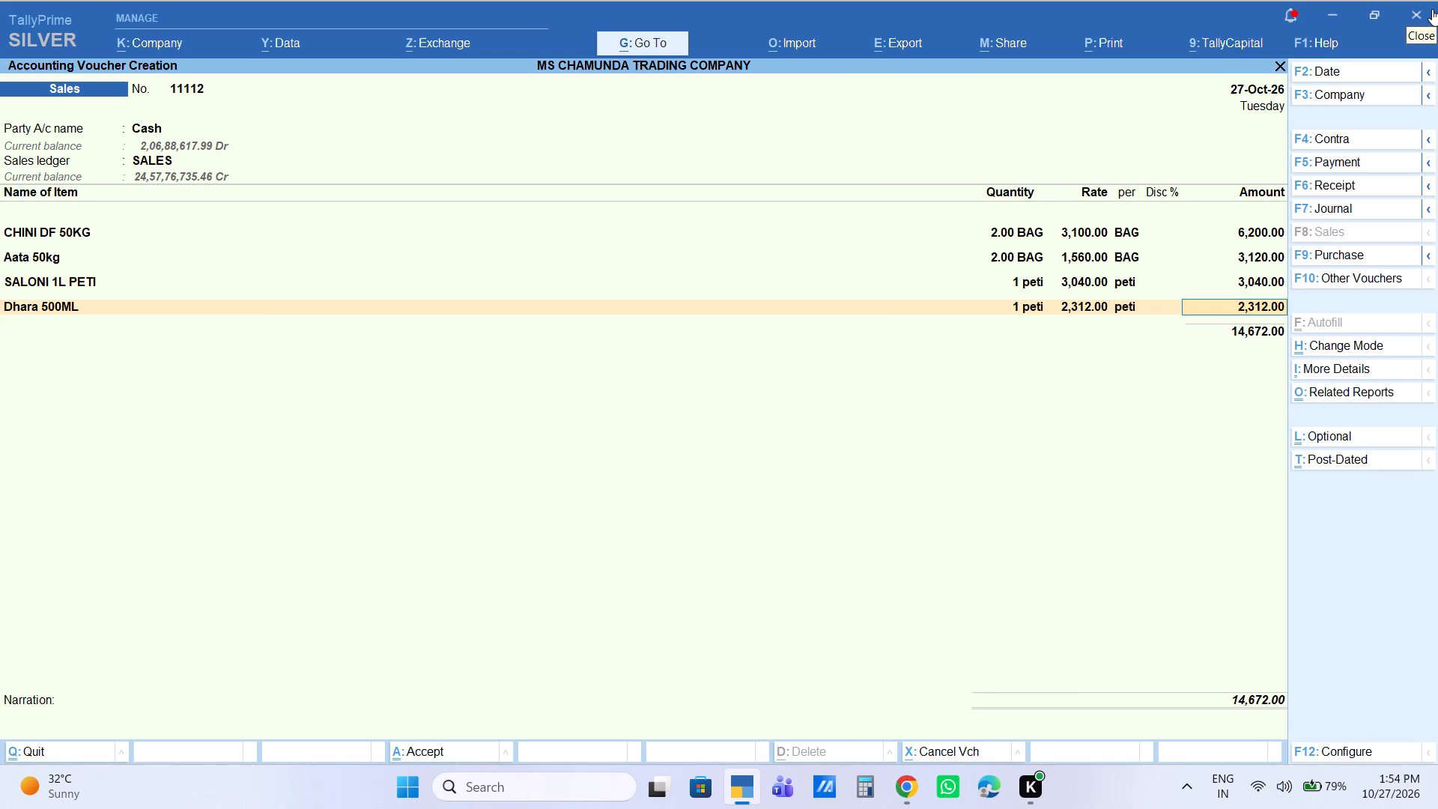
{"action": "type", "text": "2325"}
{"action": "key", "text": "Return"}
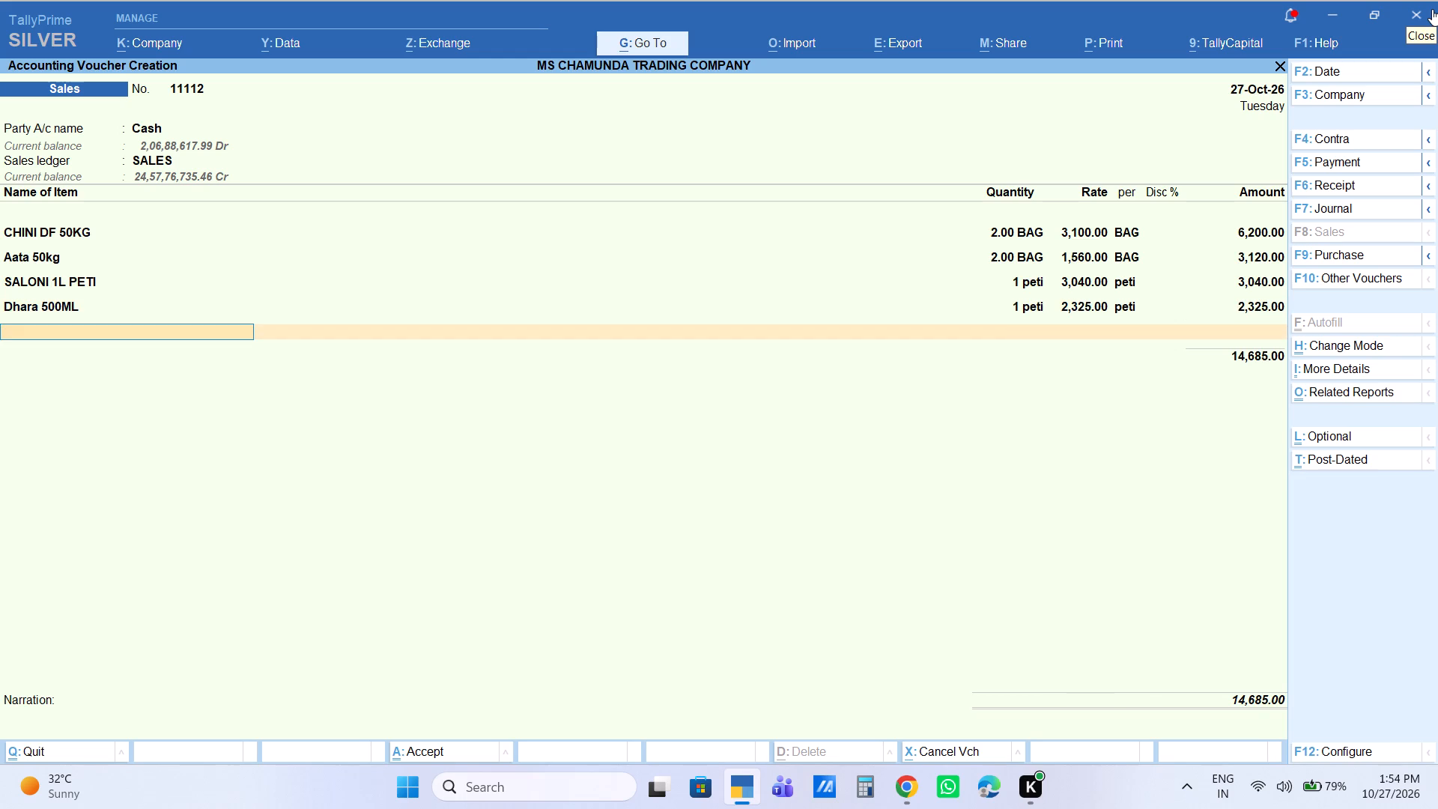
Finish the item list and add a Labour Charge of 20 to the cash sales voucher.
{"action": "key", "text": "Return"}
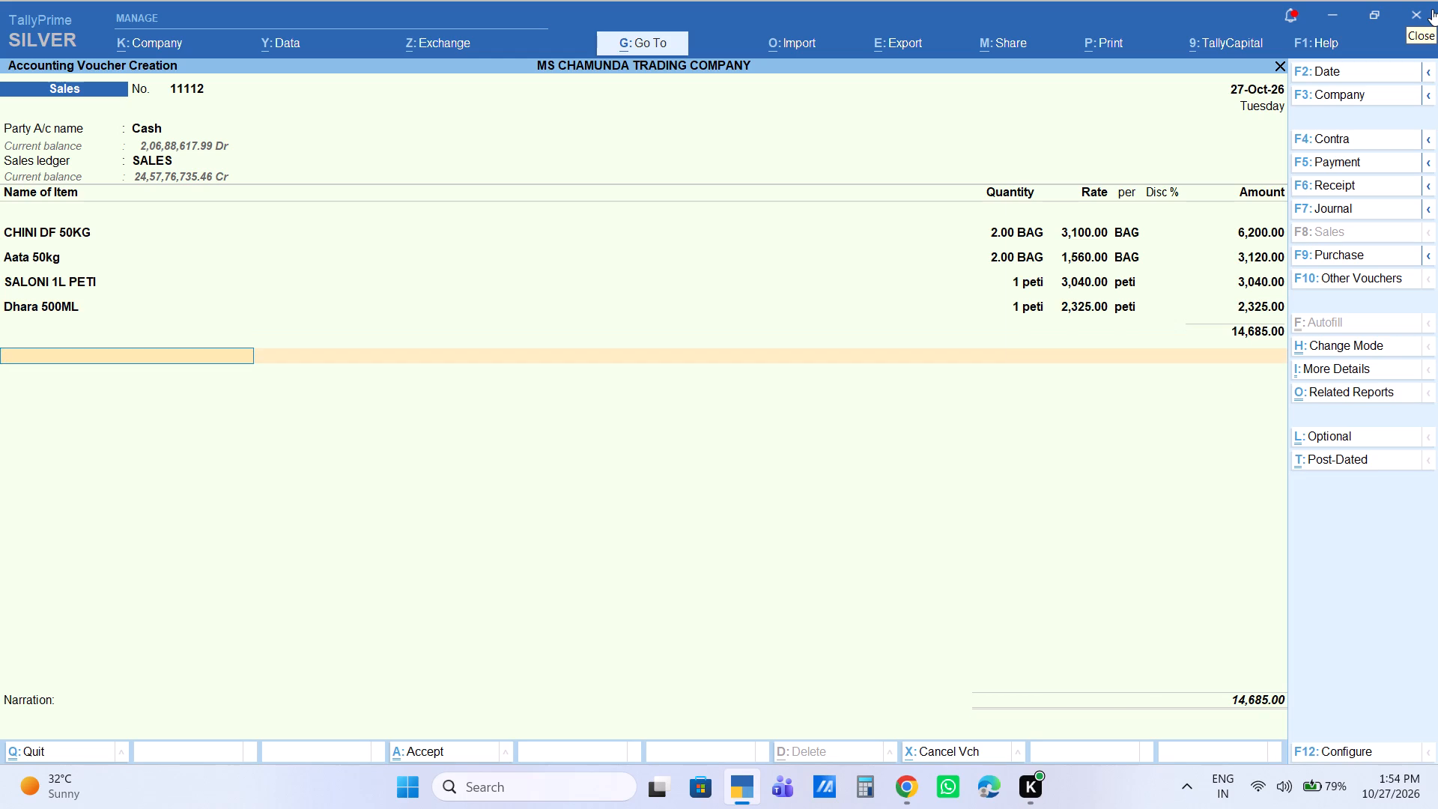
{"action": "key", "text": "l"}
{"action": "key", "text": "Down"}
{"action": "key", "text": "Return"}
{"action": "key", "text": "Return"}
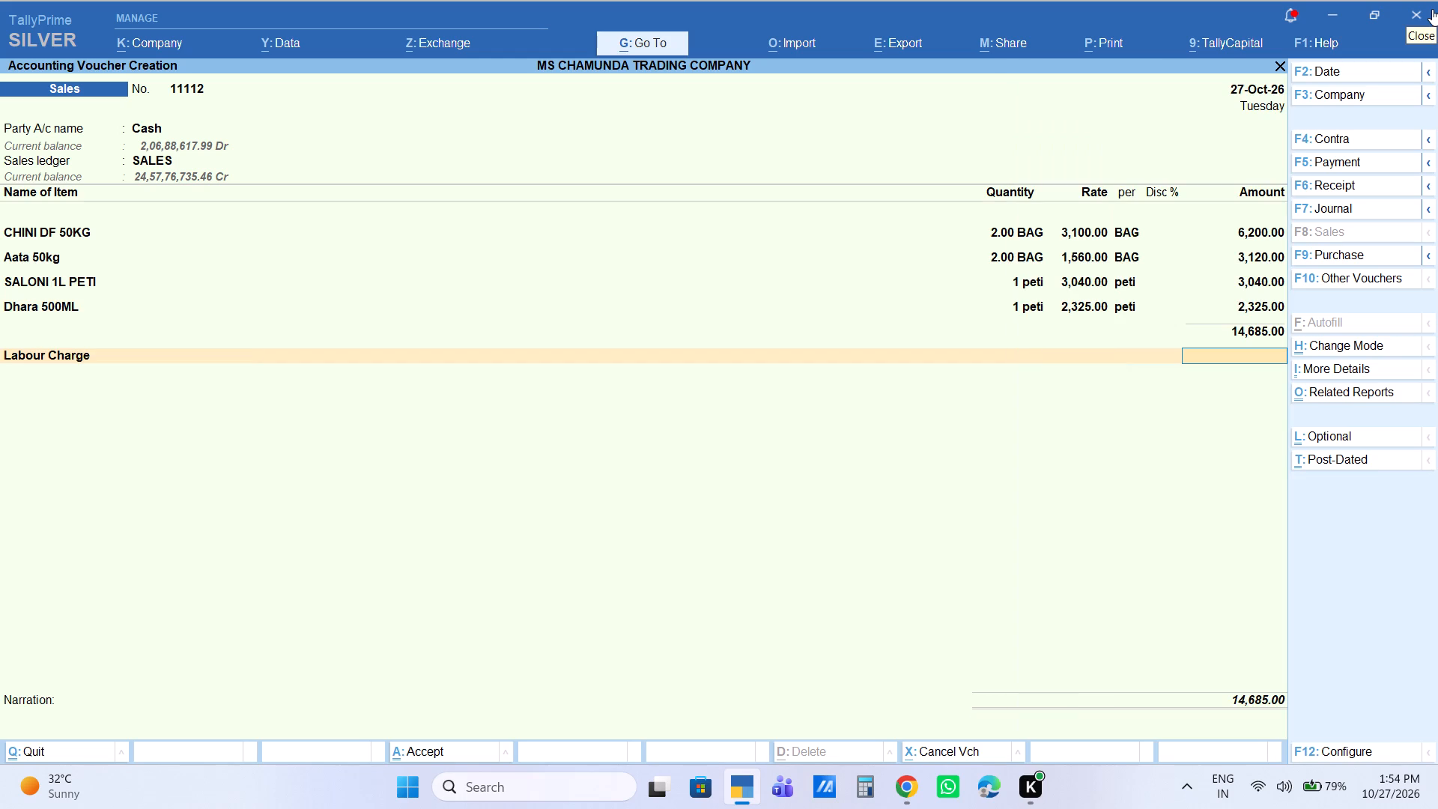
{"action": "type", "text": "20"}
{"action": "key", "text": "Return"}
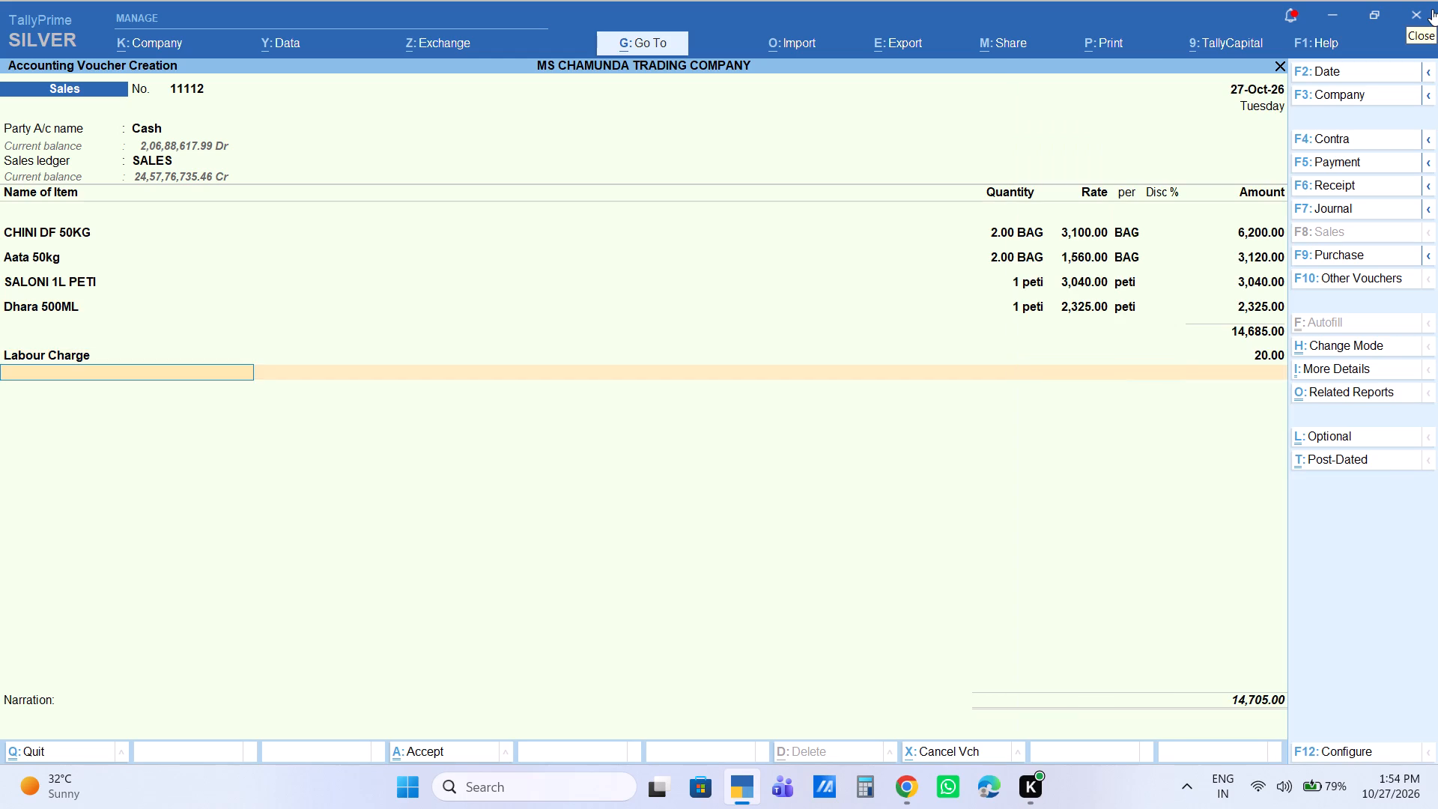
Leave the narration empty and save the four-item cash sales voucher.
{"action": "key", "text": "Return"}
{"action": "key", "text": "Return"}
{"action": "key", "text": "Return"}
{"action": "key", "text": "Return"}
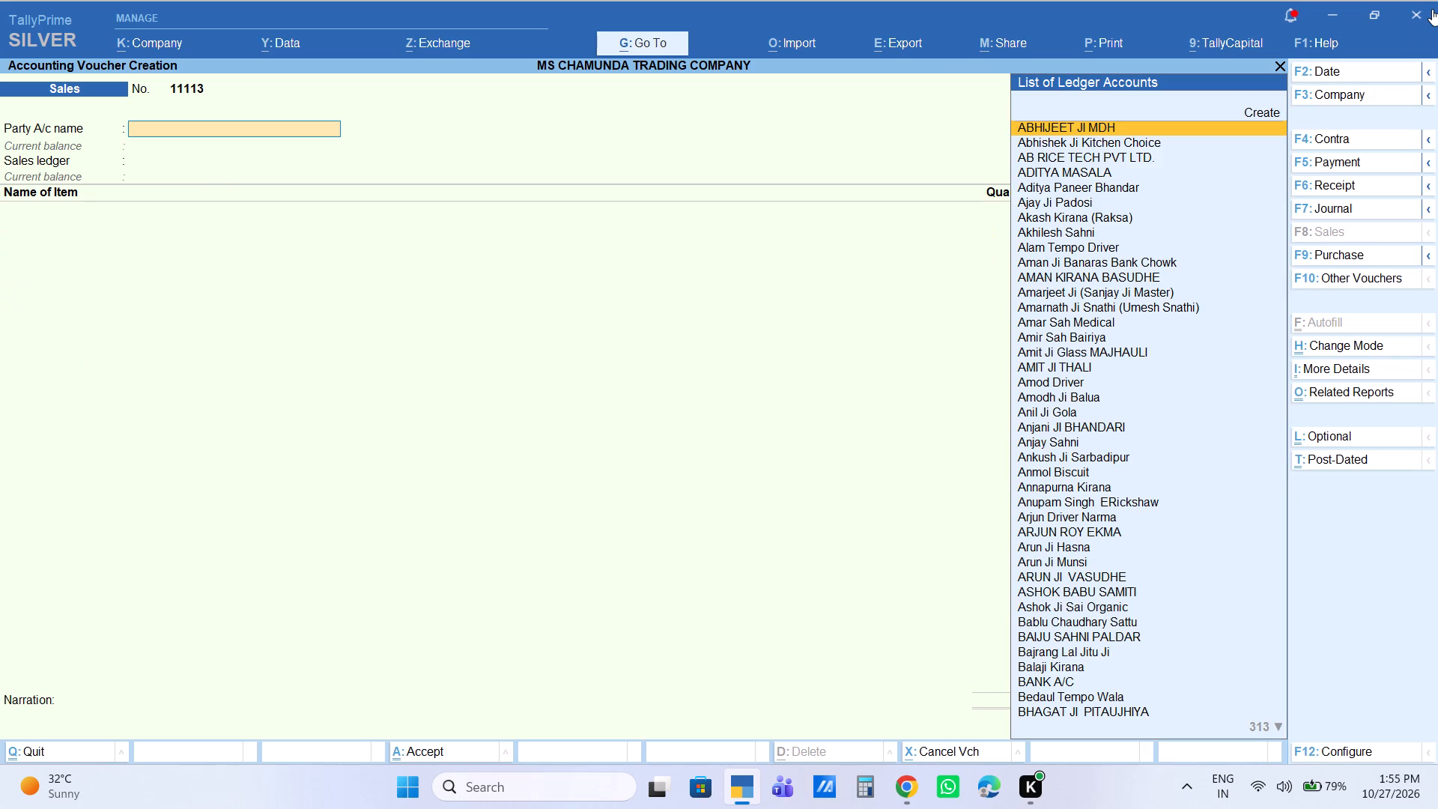
{"action": "type", "text": "TBARA"}
{"action": "key", "text": "Return"}
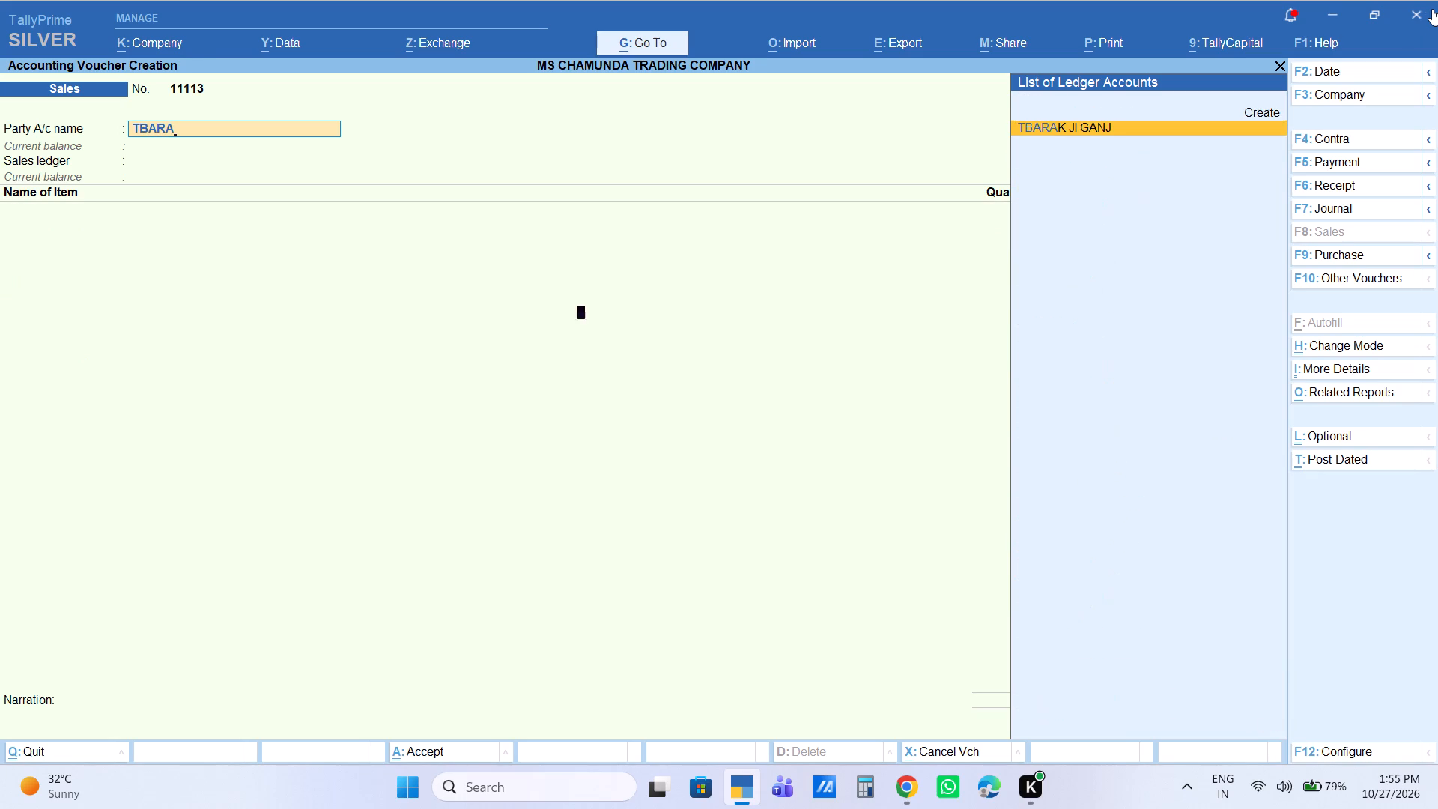
{"action": "key", "text": "Return"}
{"action": "key", "text": "Return"}
{"action": "key", "text": "Return"}
{"action": "key", "text": "Return"}
{"action": "key", "text": "Return"}
{"action": "key", "text": "Return"}
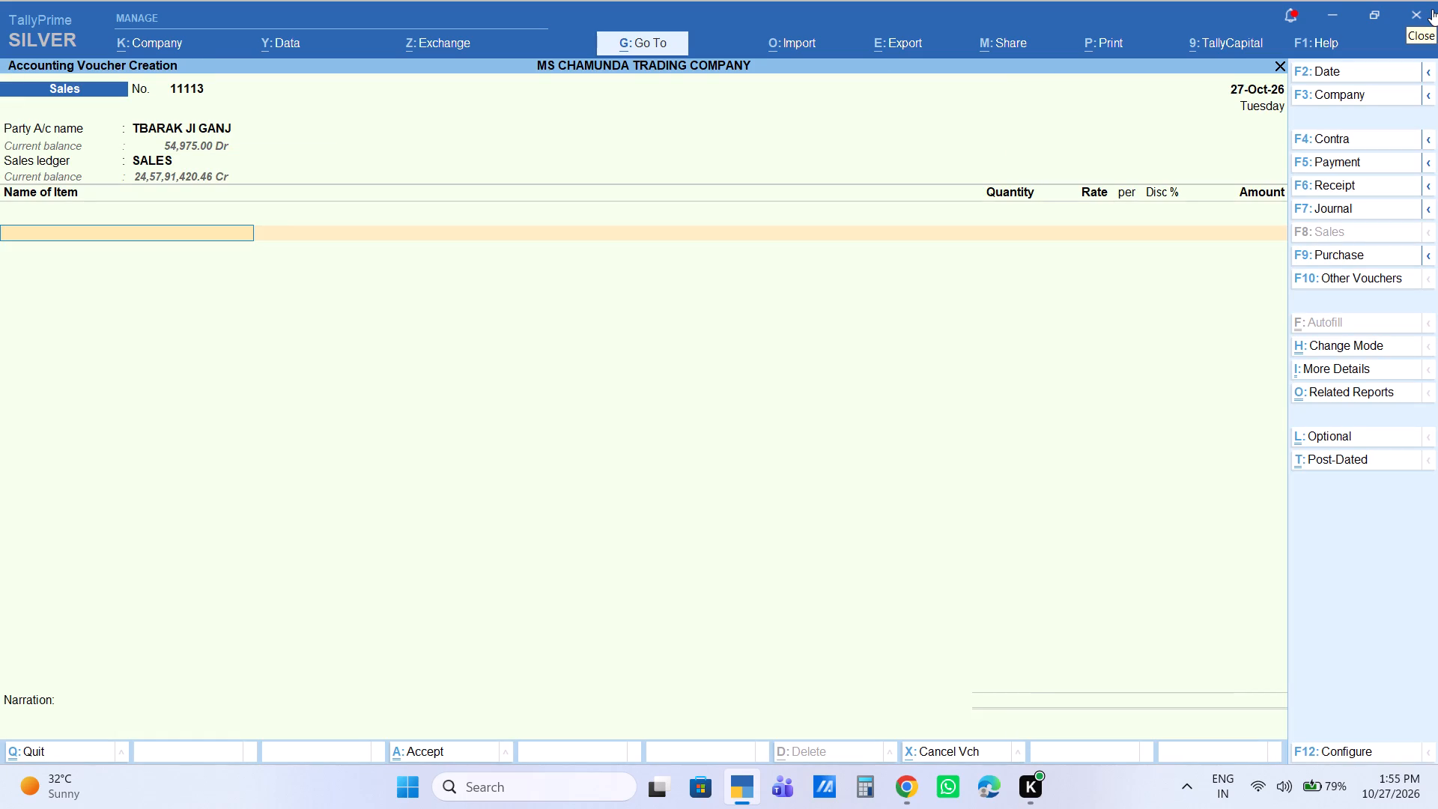
Add the item CHINI SF 50kg with a quantity of 8 bags at the default rate of 3,000, without a discount.
{"action": "type", "text": "SF"}
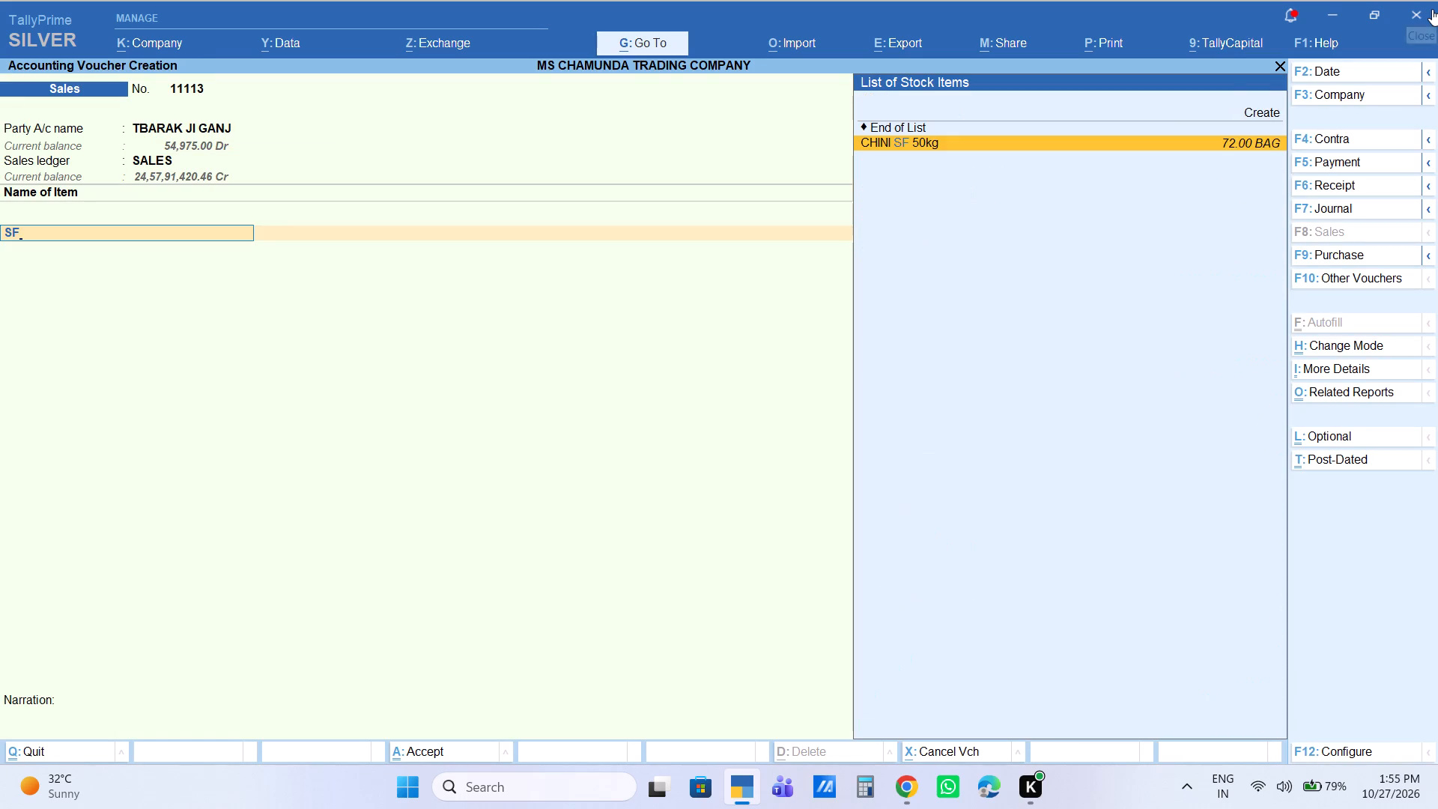
{"action": "key", "text": "Return"}
{"action": "key", "text": "8"}
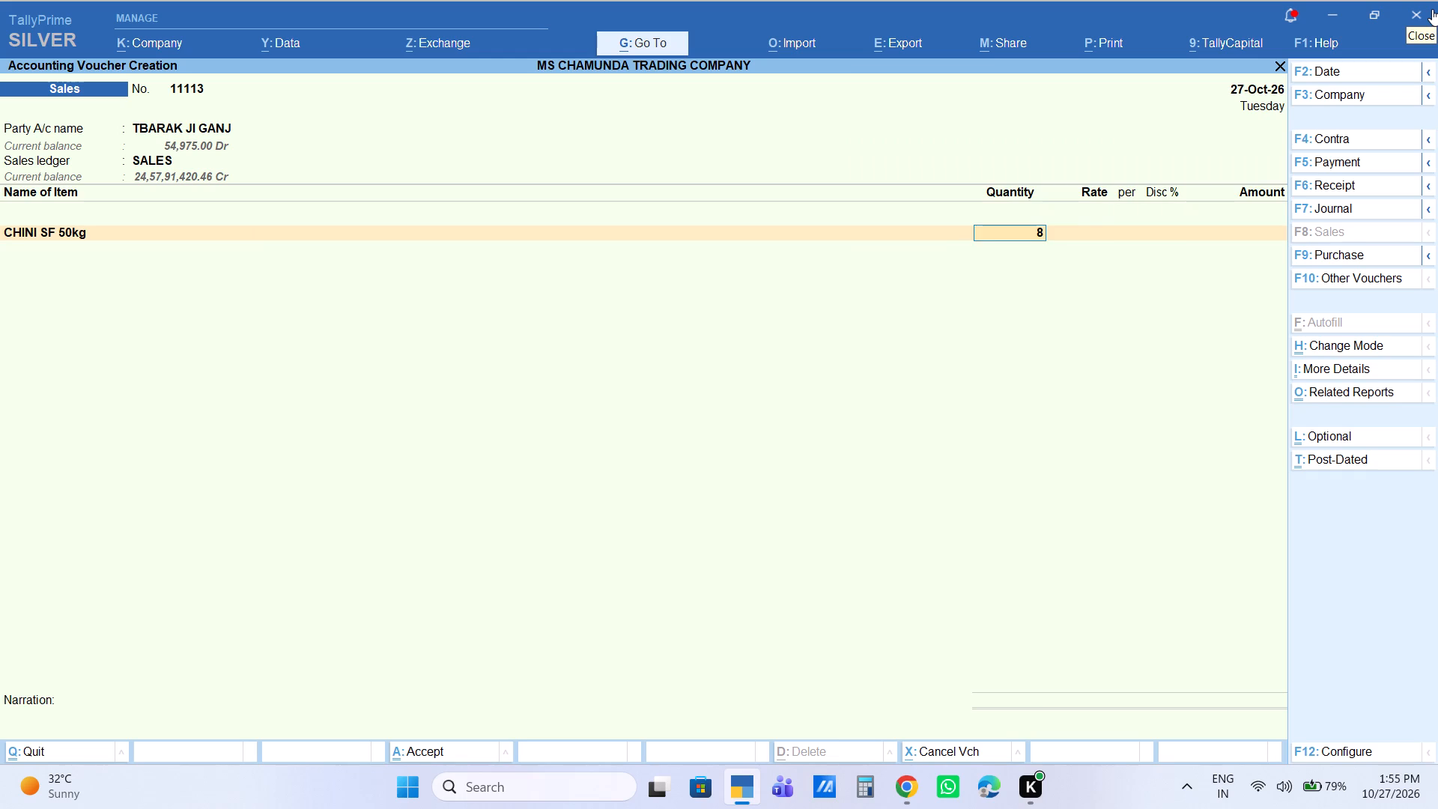
{"action": "key", "text": "Return"}
{"action": "key", "text": "Return"}
{"action": "key", "text": "Return"}
{"action": "key", "text": "Return"}
{"action": "key", "text": "Return"}
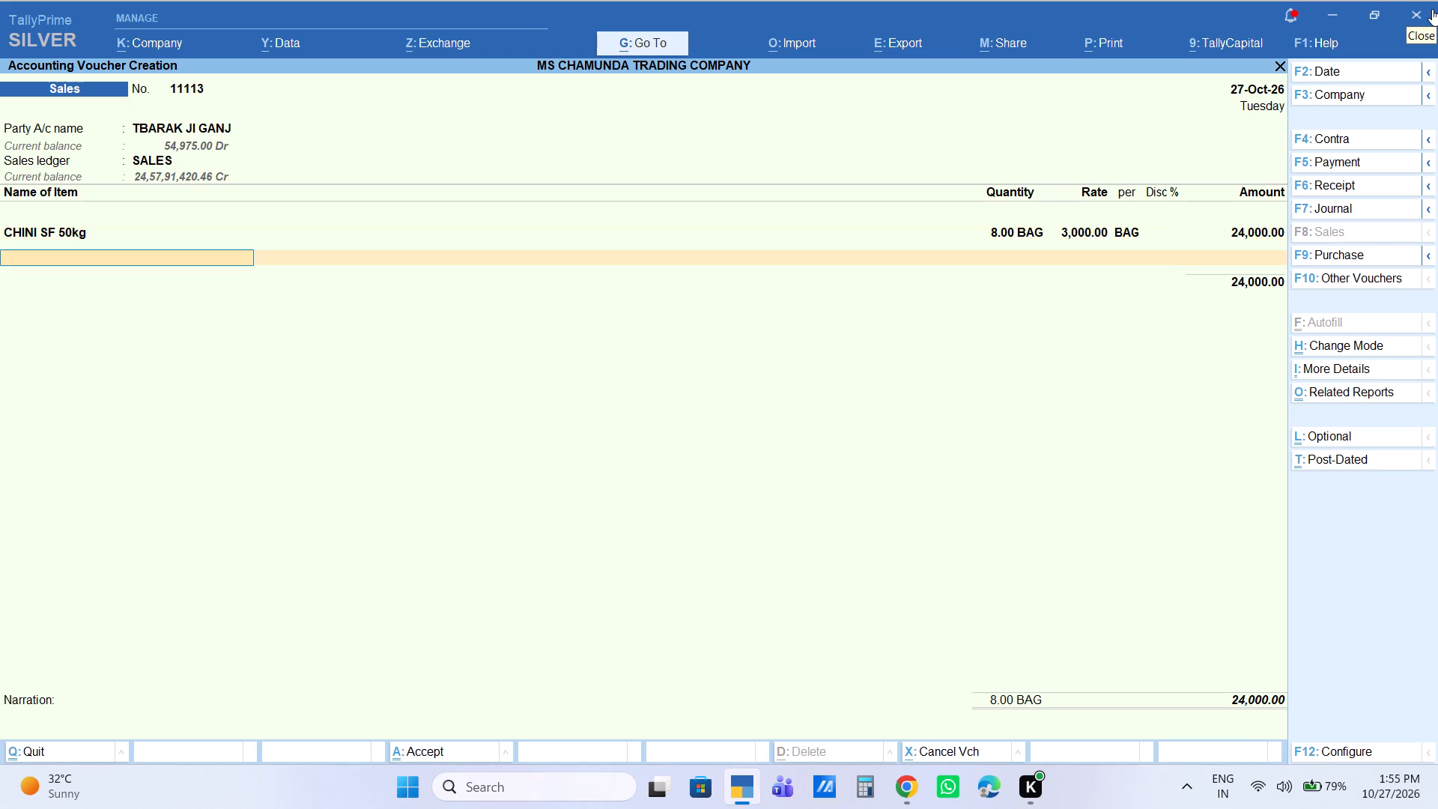
Add the item MASOOR DAL 30kg with a quantity of 5 bags and an amount of 10,650, without a discount.
{"action": "type", "text": "MASOO"}
{"action": "key", "text": "Down"}
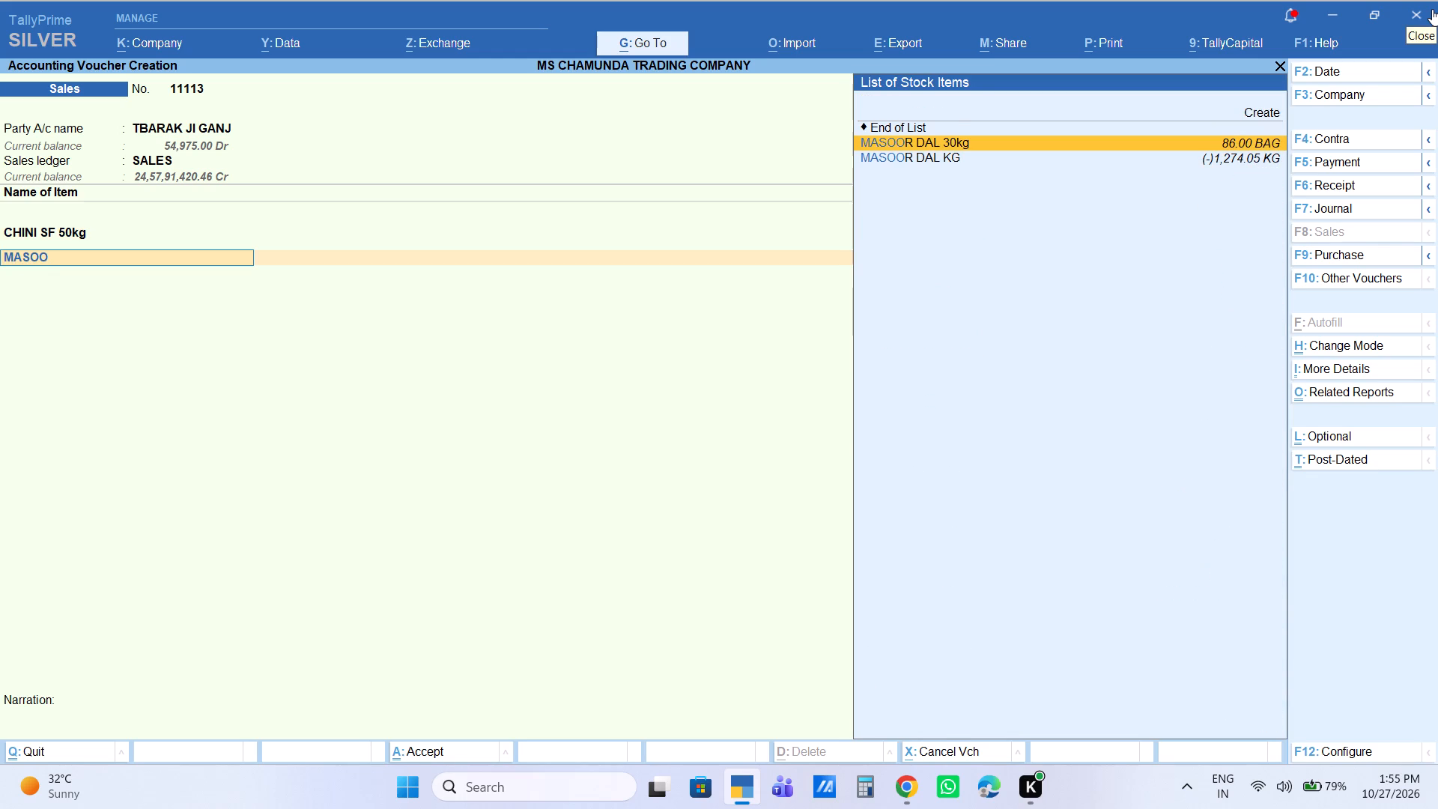
{"action": "key", "text": "Return"}
{"action": "key", "text": "5"}
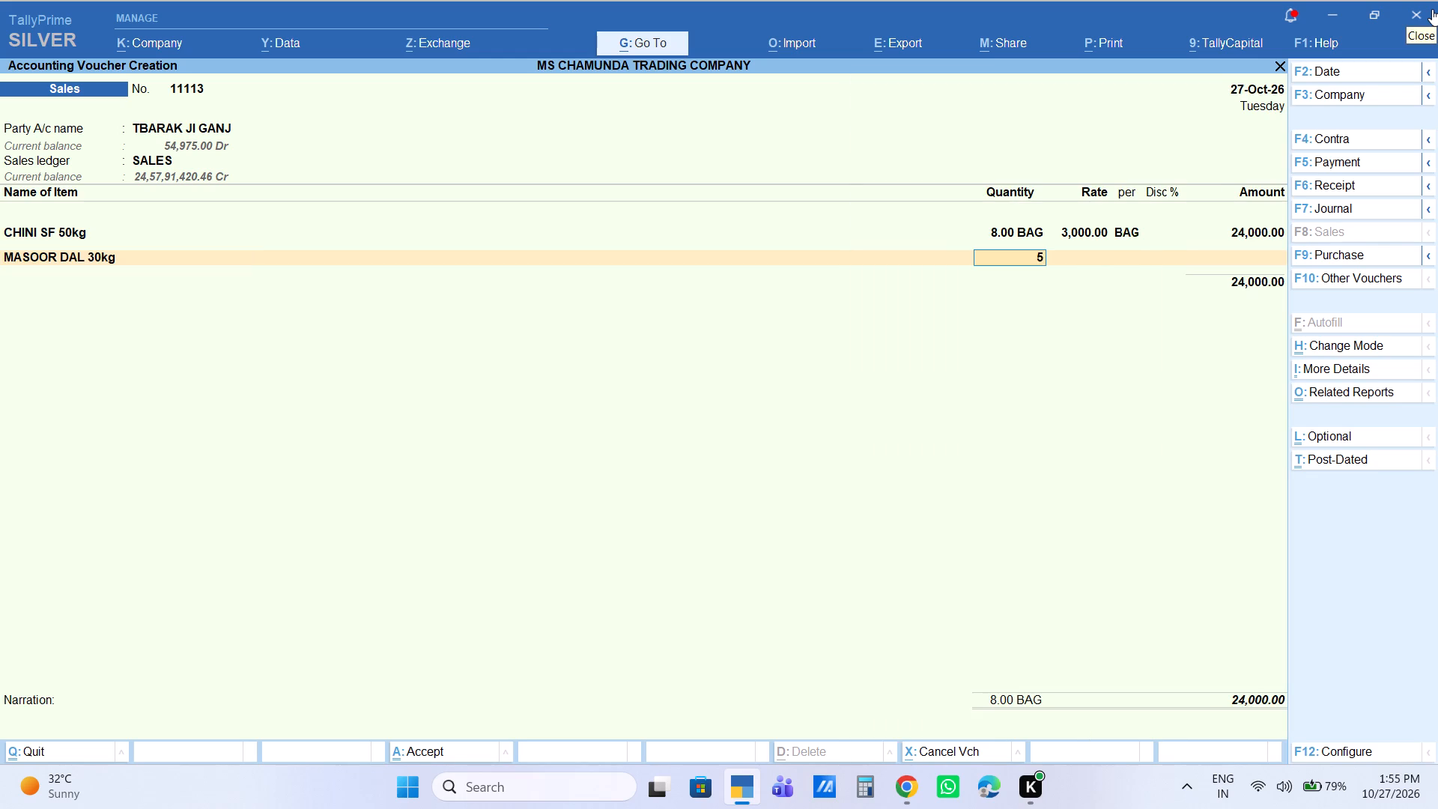
{"action": "key", "text": "Return"}
{"action": "key", "text": "Return"}
{"action": "key", "text": "Return"}
{"action": "key", "text": "Return"}
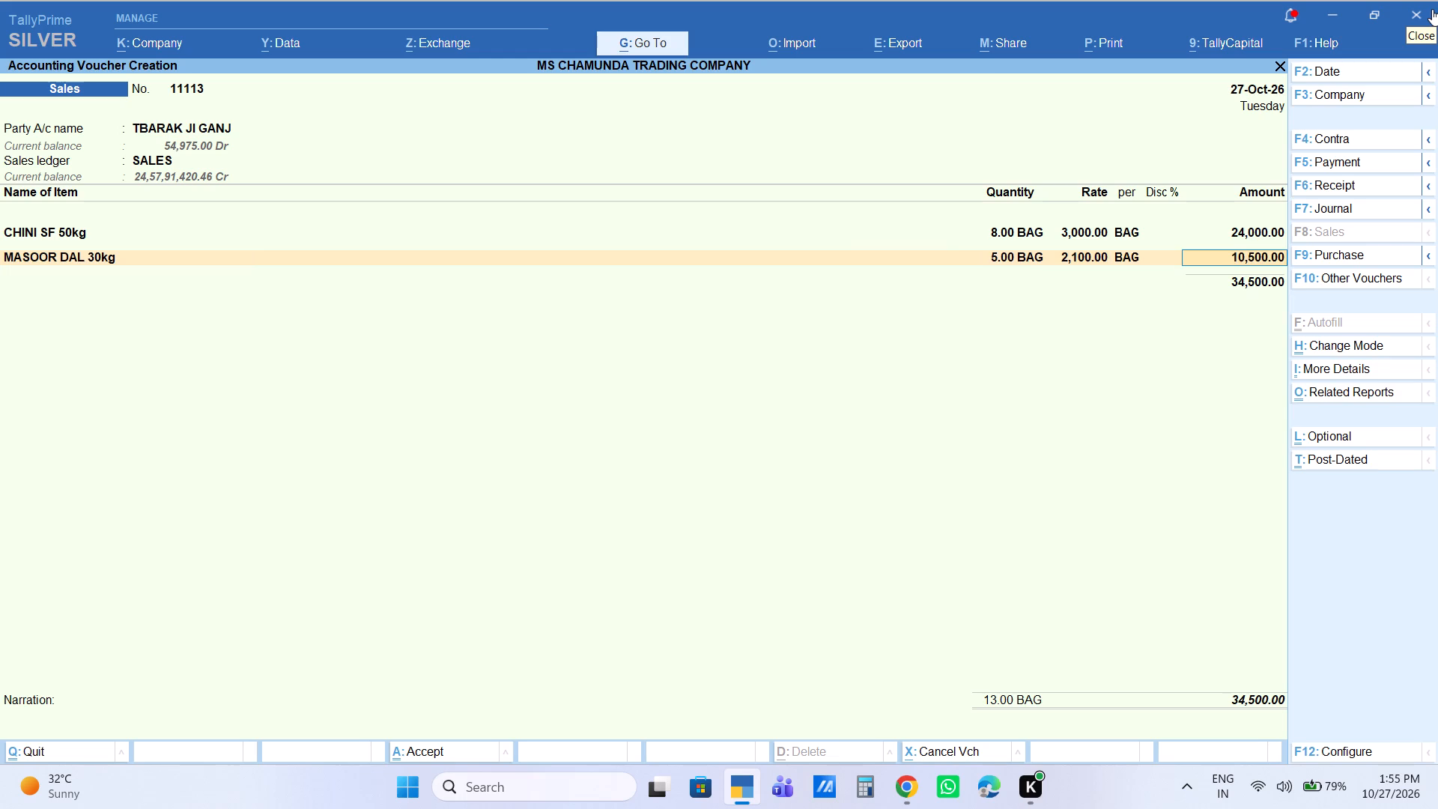
{"action": "type", "text": "10650"}
{"action": "key", "text": "Return"}
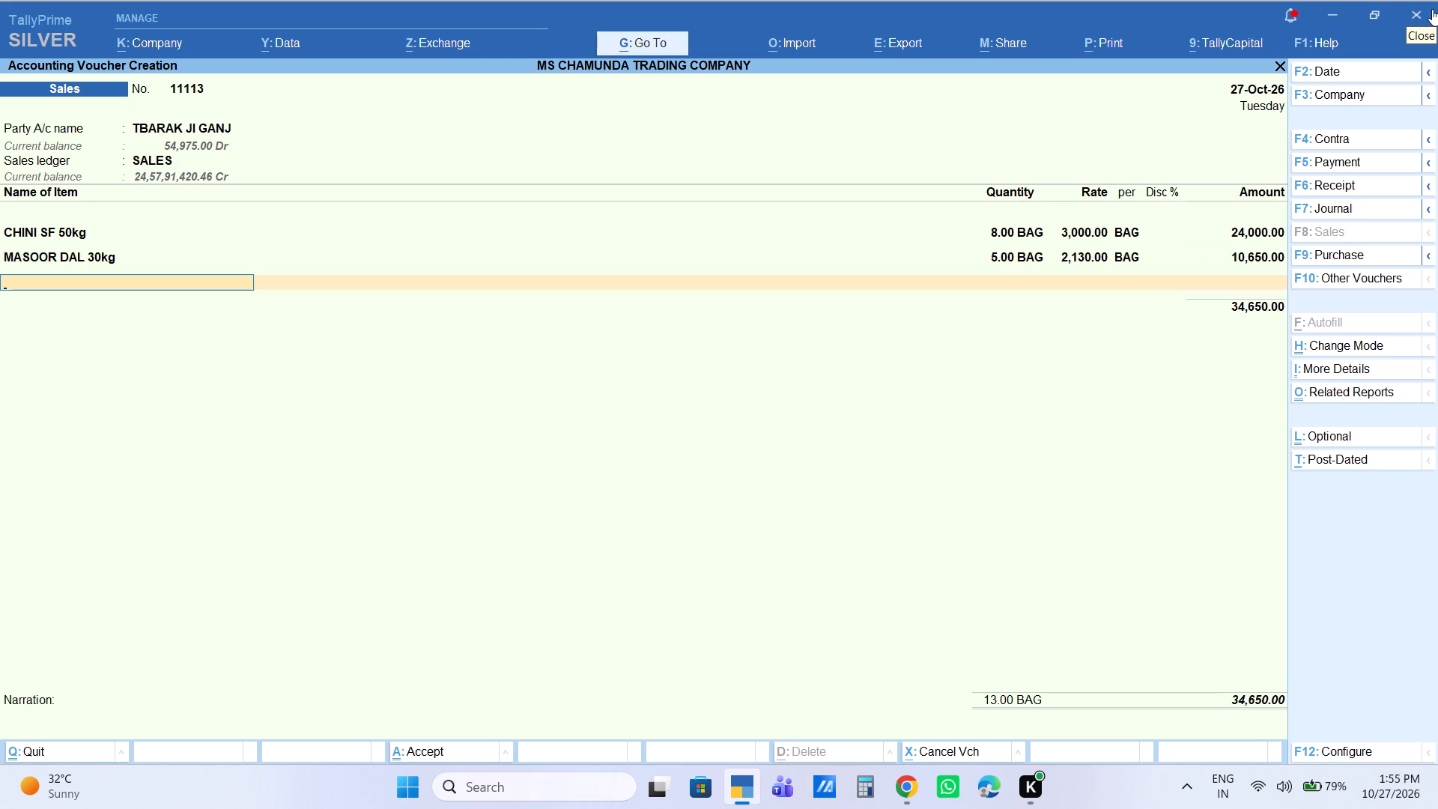
Add the item F REFINE TINA with a quantity of 4 tina at the default rate of 2,350, without a discount.
{"action": "type", "text": "F RE"}
{"action": "key", "text": "Return"}
{"action": "key", "text": "4"}
{"action": "key", "text": "Return"}
{"action": "key", "text": "Return"}
{"action": "key", "text": "Return"}
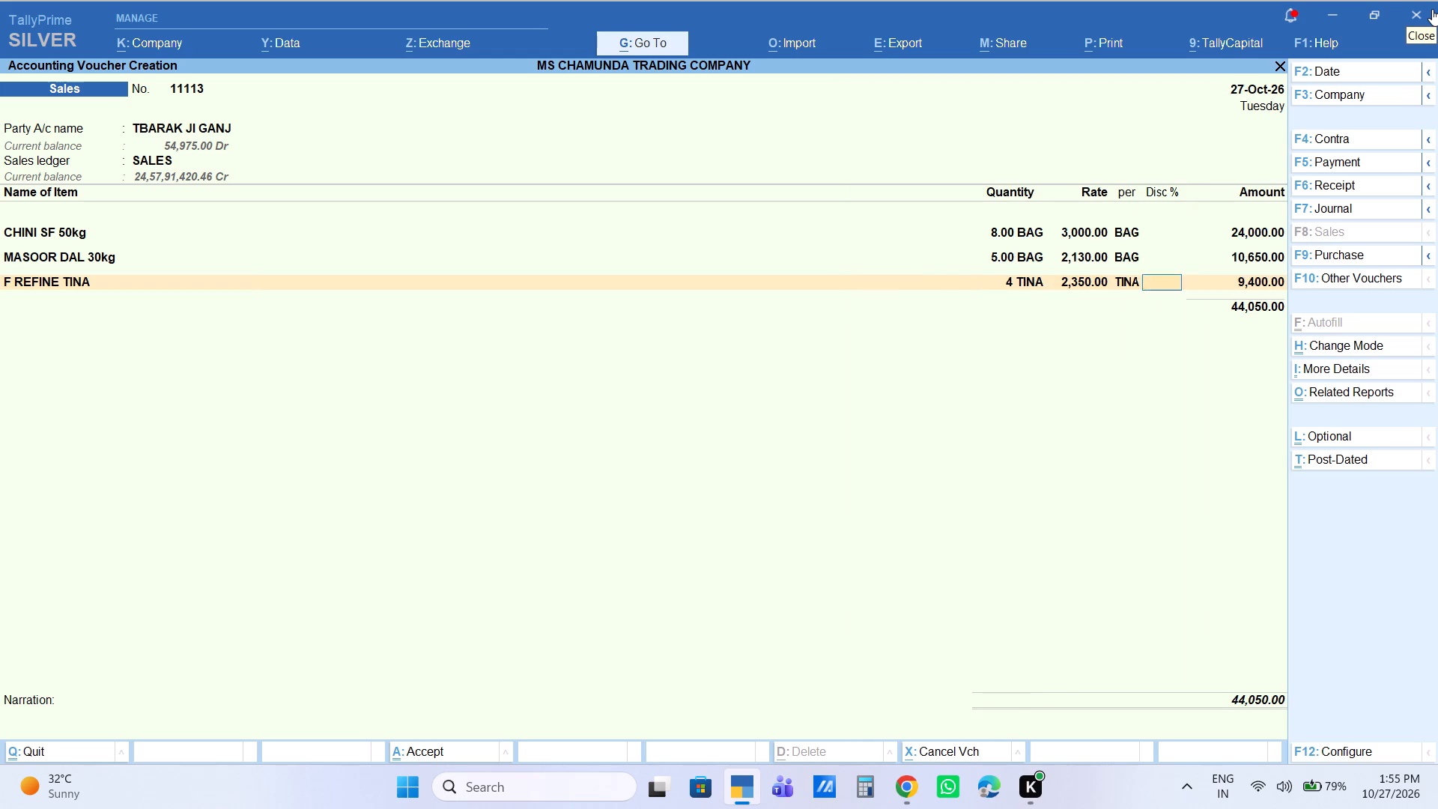
{"action": "key", "text": "Return"}
{"action": "key", "text": "Return"}
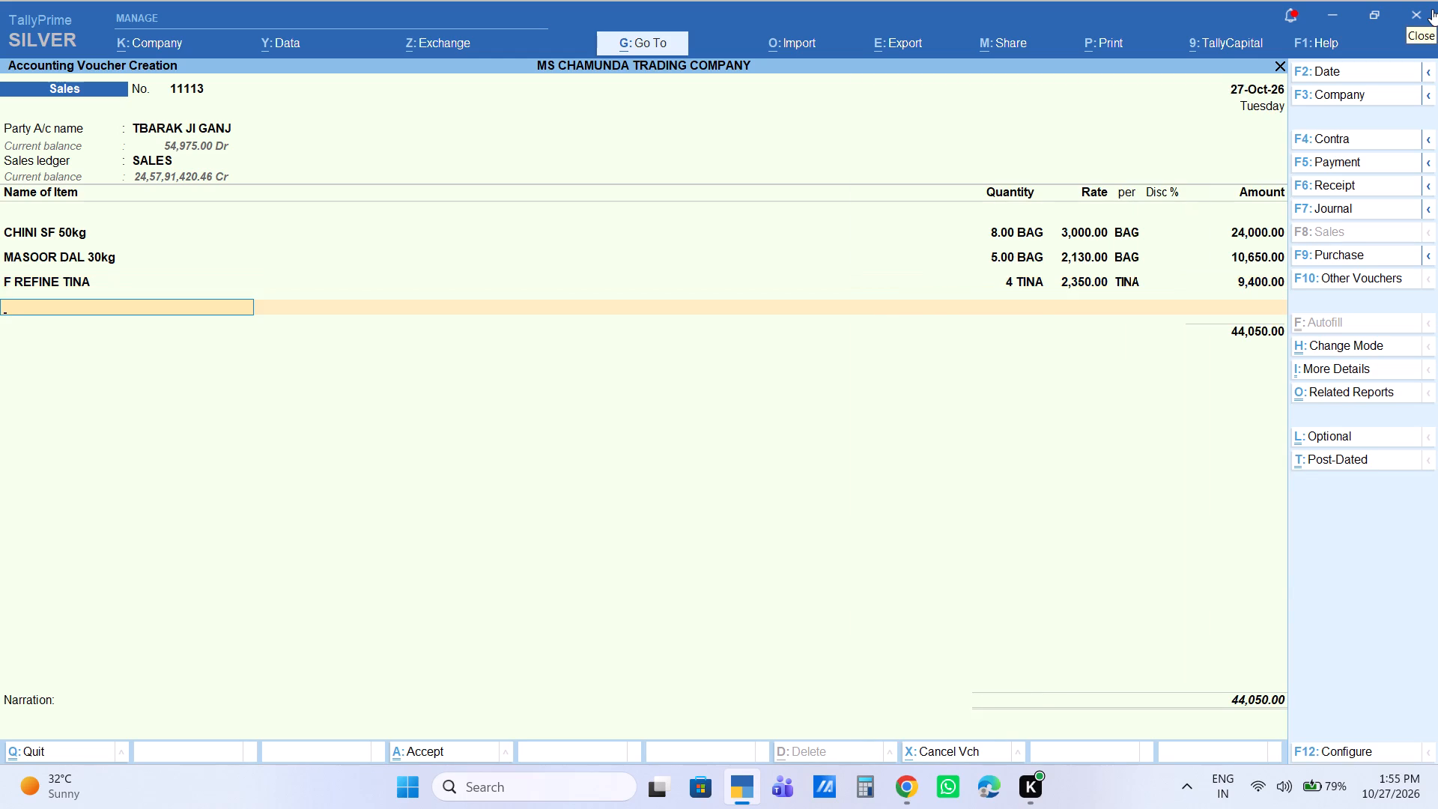
Add the item Saloni Tina with a quantity of 2 tina and an amount of 5,720, without a discount.
{"action": "type", "text": "SALONI"}
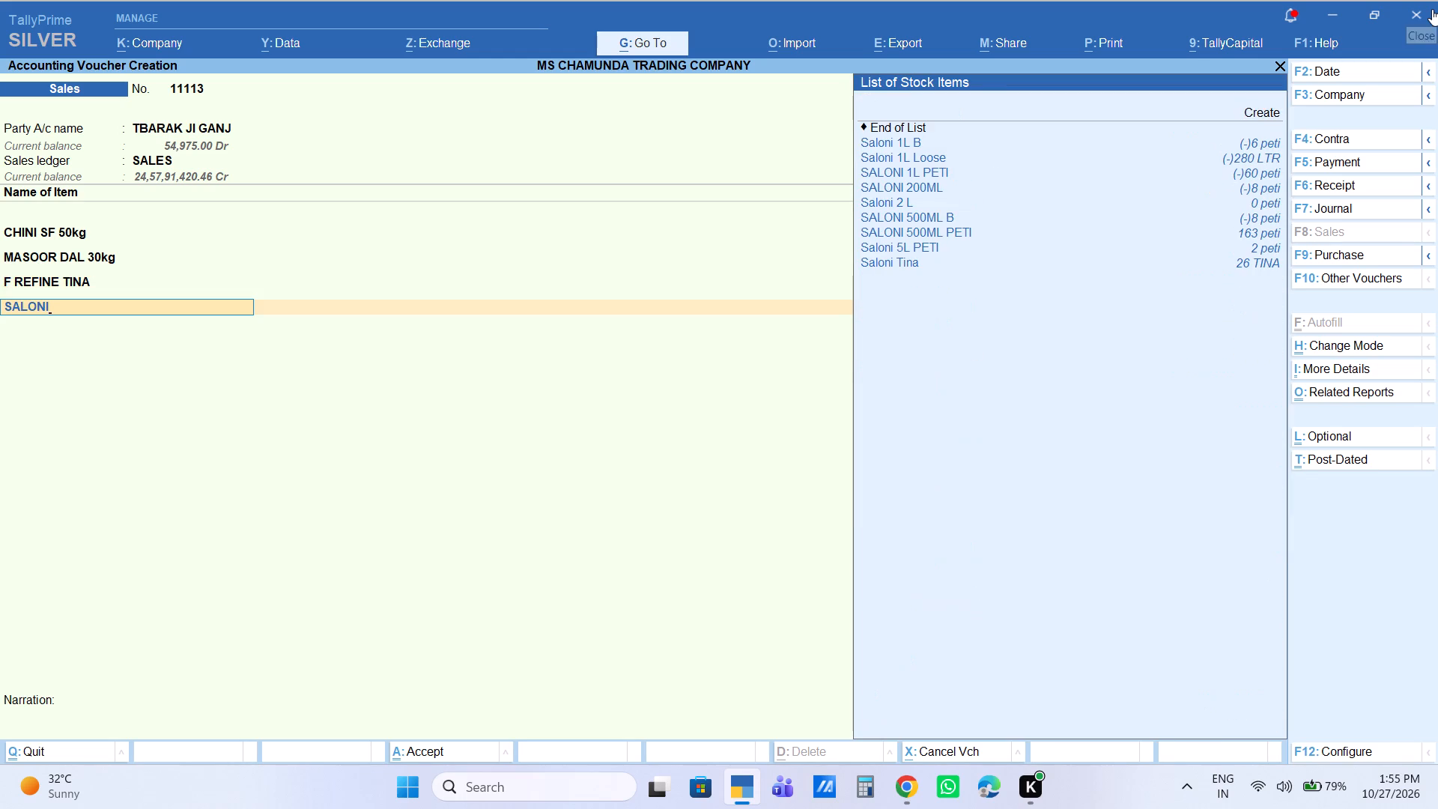
{"action": "key", "text": "Down"}
{"action": "key", "text": "Down"}
{"action": "key", "text": "Down"}
{"action": "key", "text": "Down"}
{"action": "key", "text": "Down"}
{"action": "key", "text": "Down"}
{"action": "key", "text": "Down"}
{"action": "key", "text": "Down"}
{"action": "key", "text": "Down"}
{"action": "key", "text": "Return"}
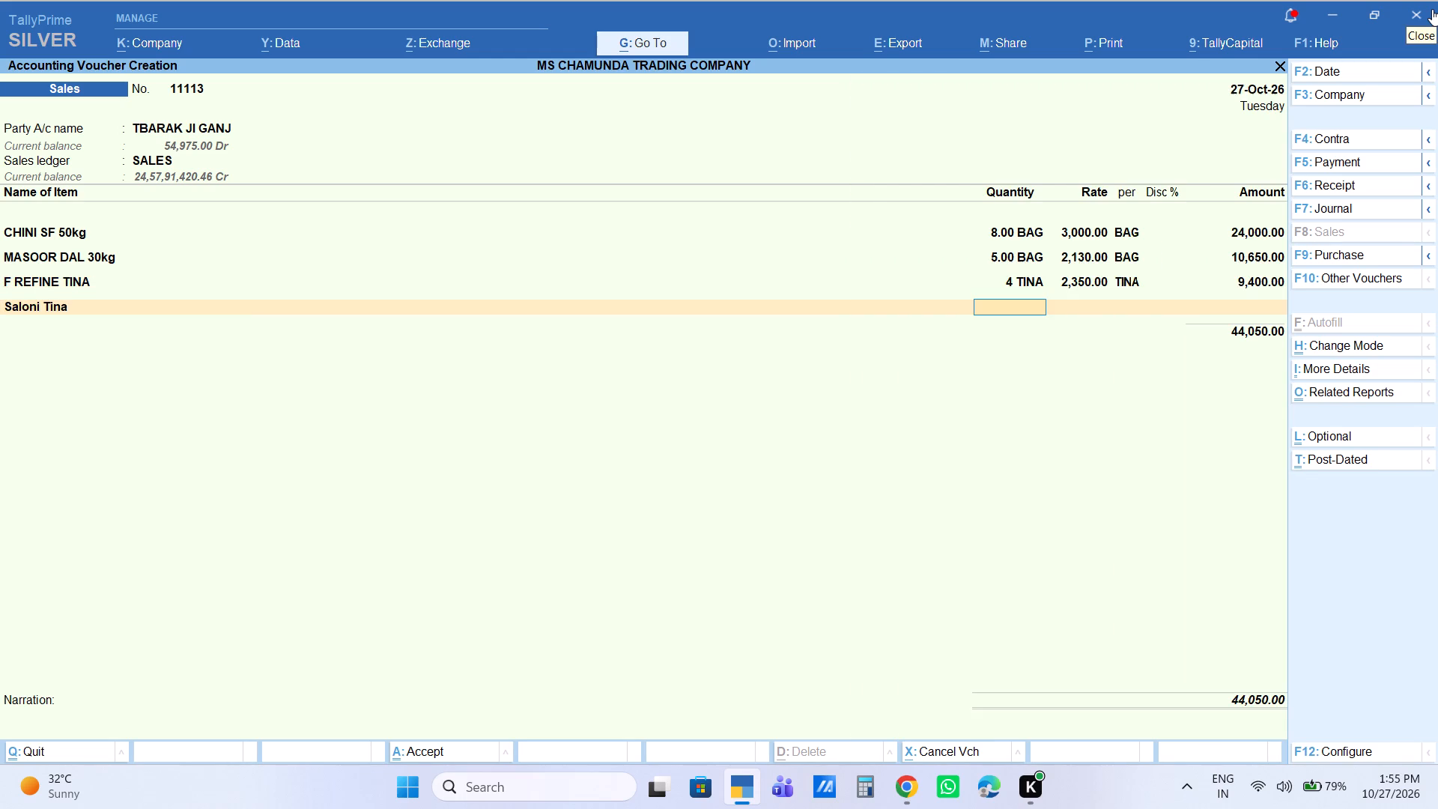
{"action": "key", "text": "2"}
{"action": "key", "text": "Return"}
{"action": "key", "text": "Return"}
{"action": "key", "text": "Return"}
{"action": "key", "text": "Return"}
{"action": "key", "text": "Return"}
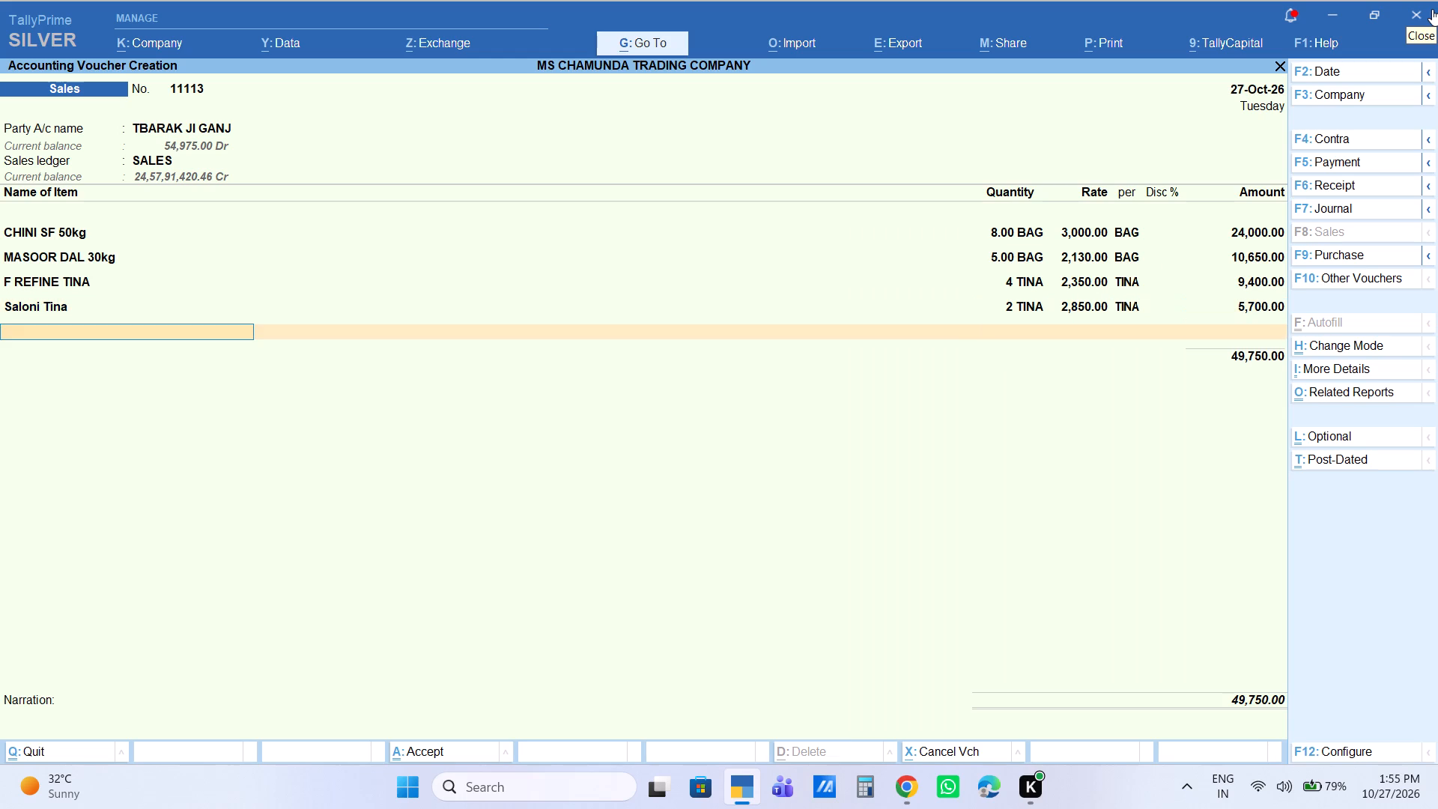
{"action": "key", "text": "BackSpace"}
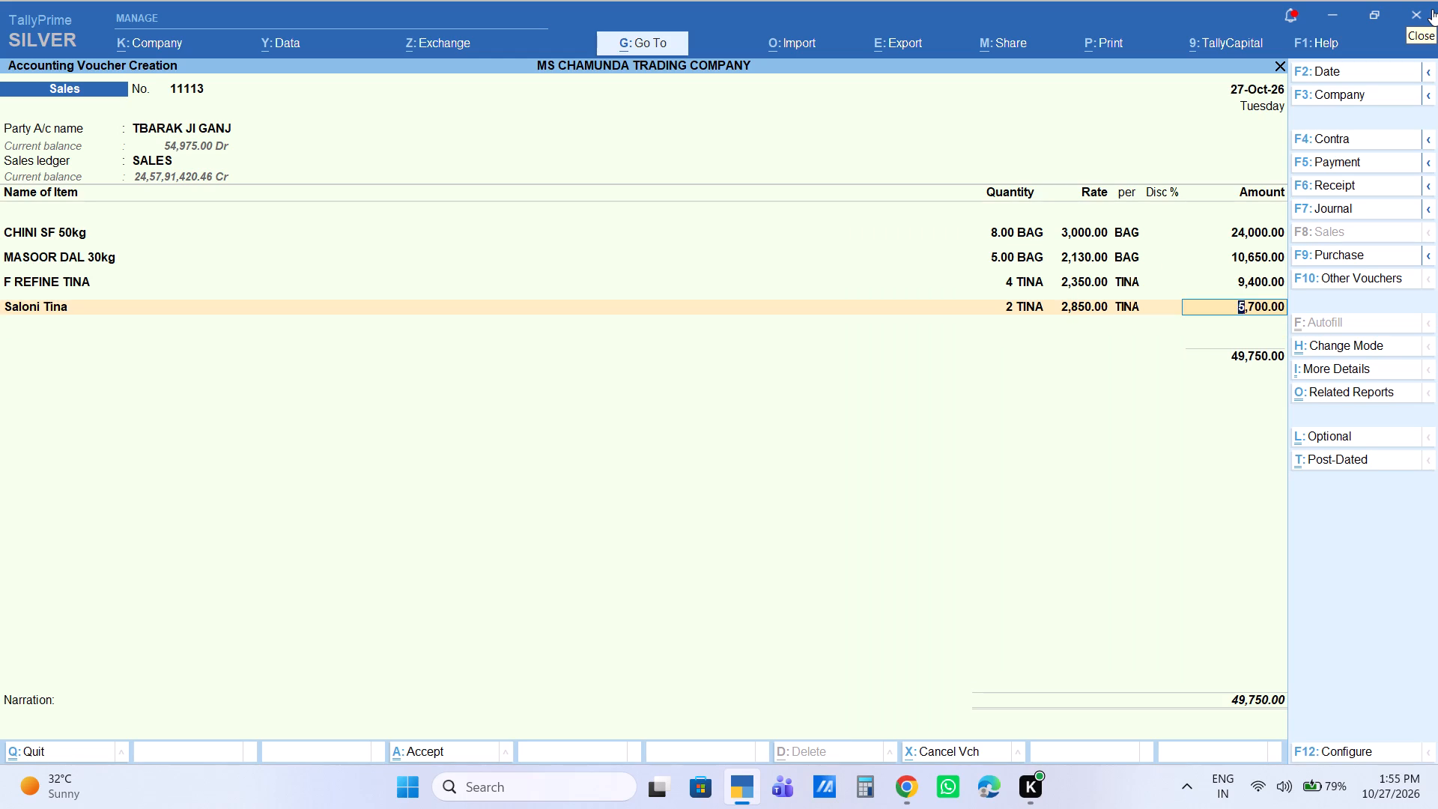
{"action": "type", "text": "5720"}
{"action": "key", "text": "Return"}
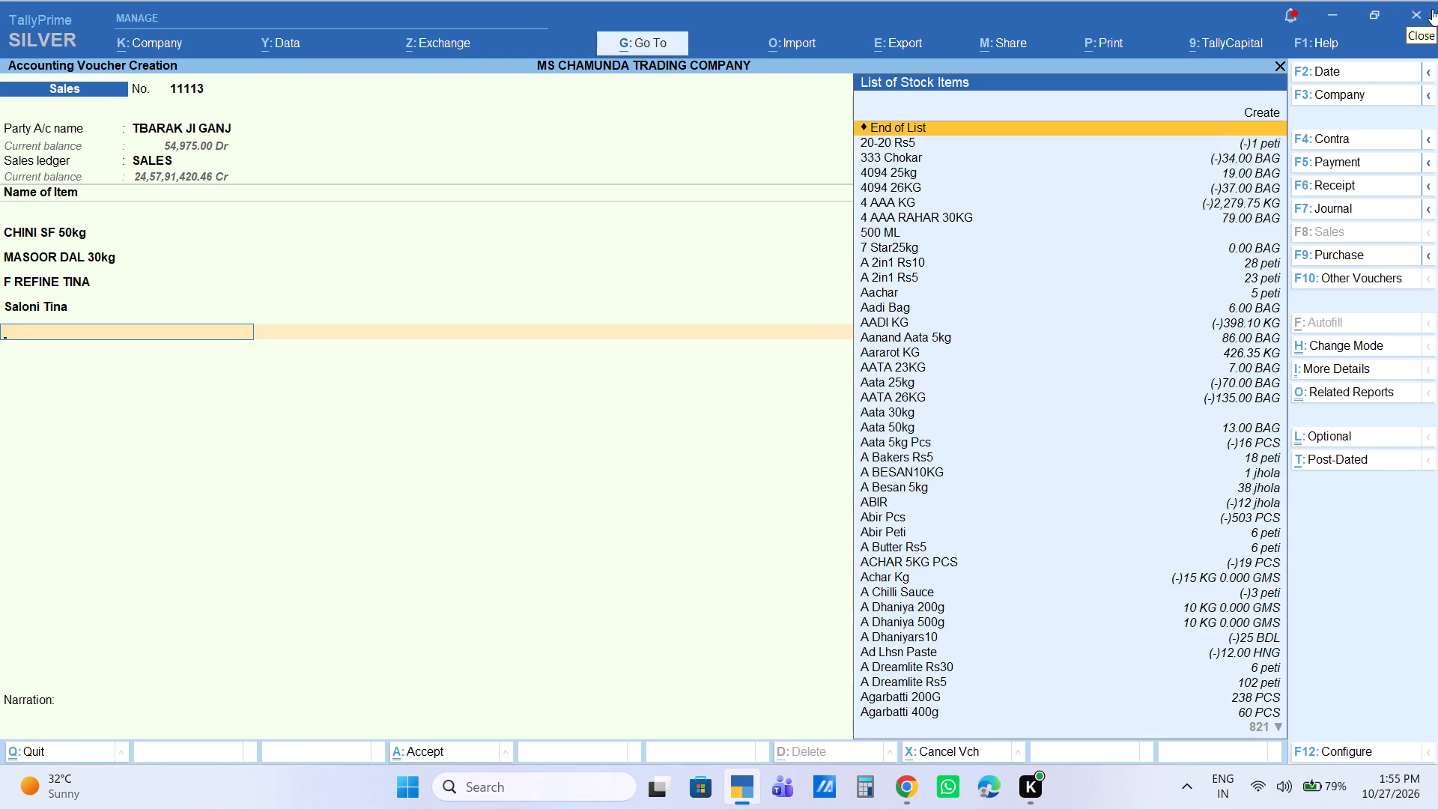
Add the item Aata 50kg with a quantity of 2 bags and an amount of 3,130, without a discount.
{"action": "type", "text": "AATA"}
{"action": "type", "text": "50"}
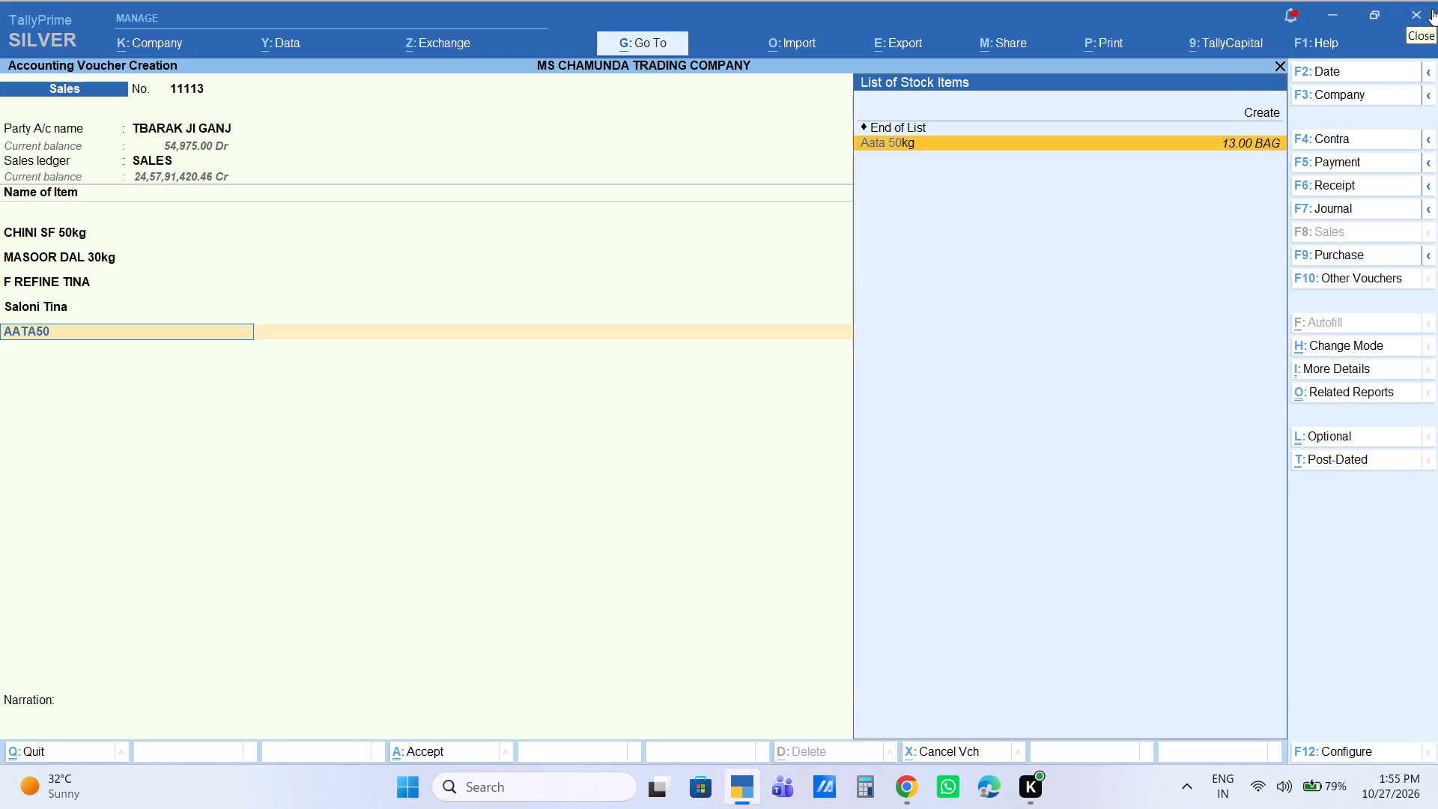
{"action": "key", "text": "Return"}
{"action": "key", "text": "2"}
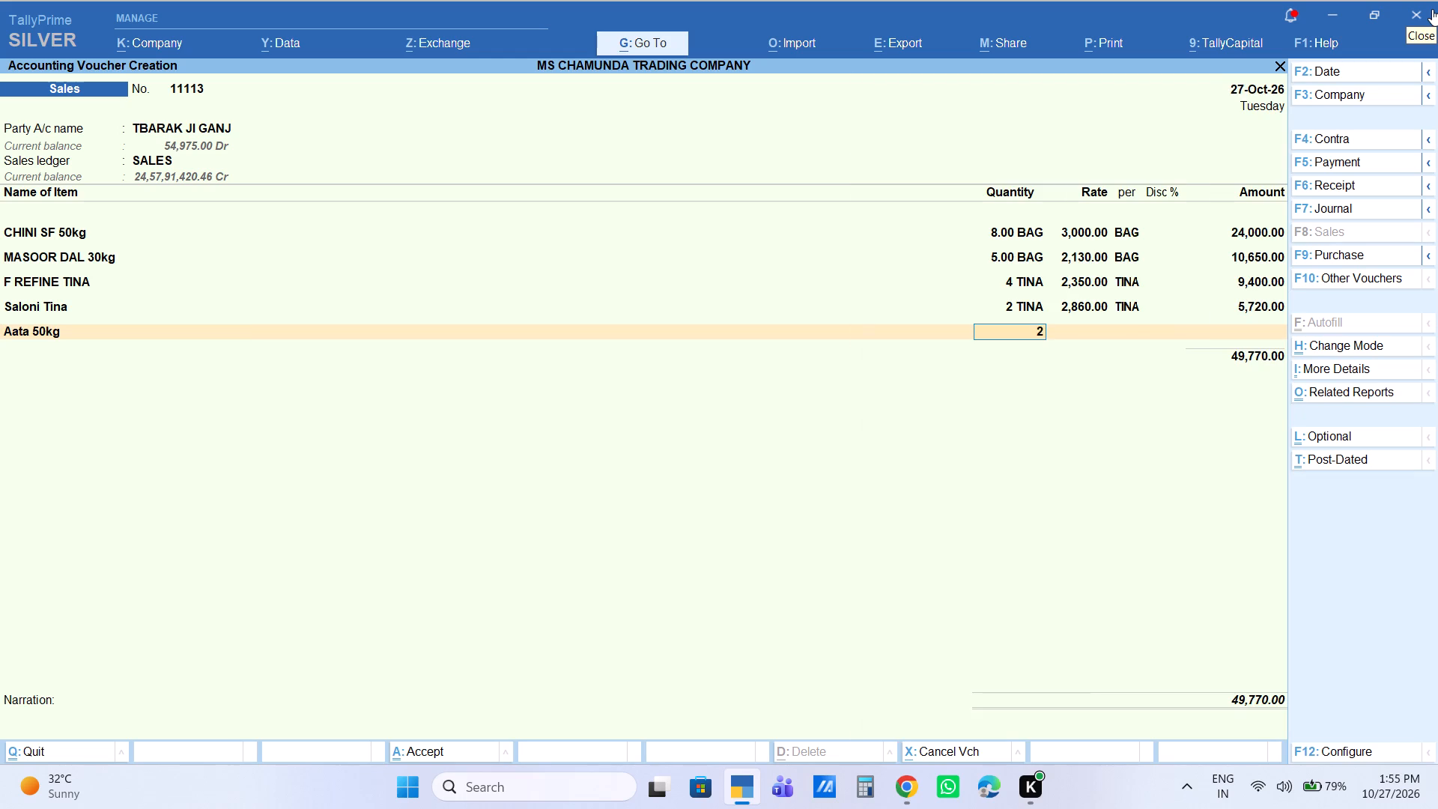
{"action": "key", "text": "Return"}
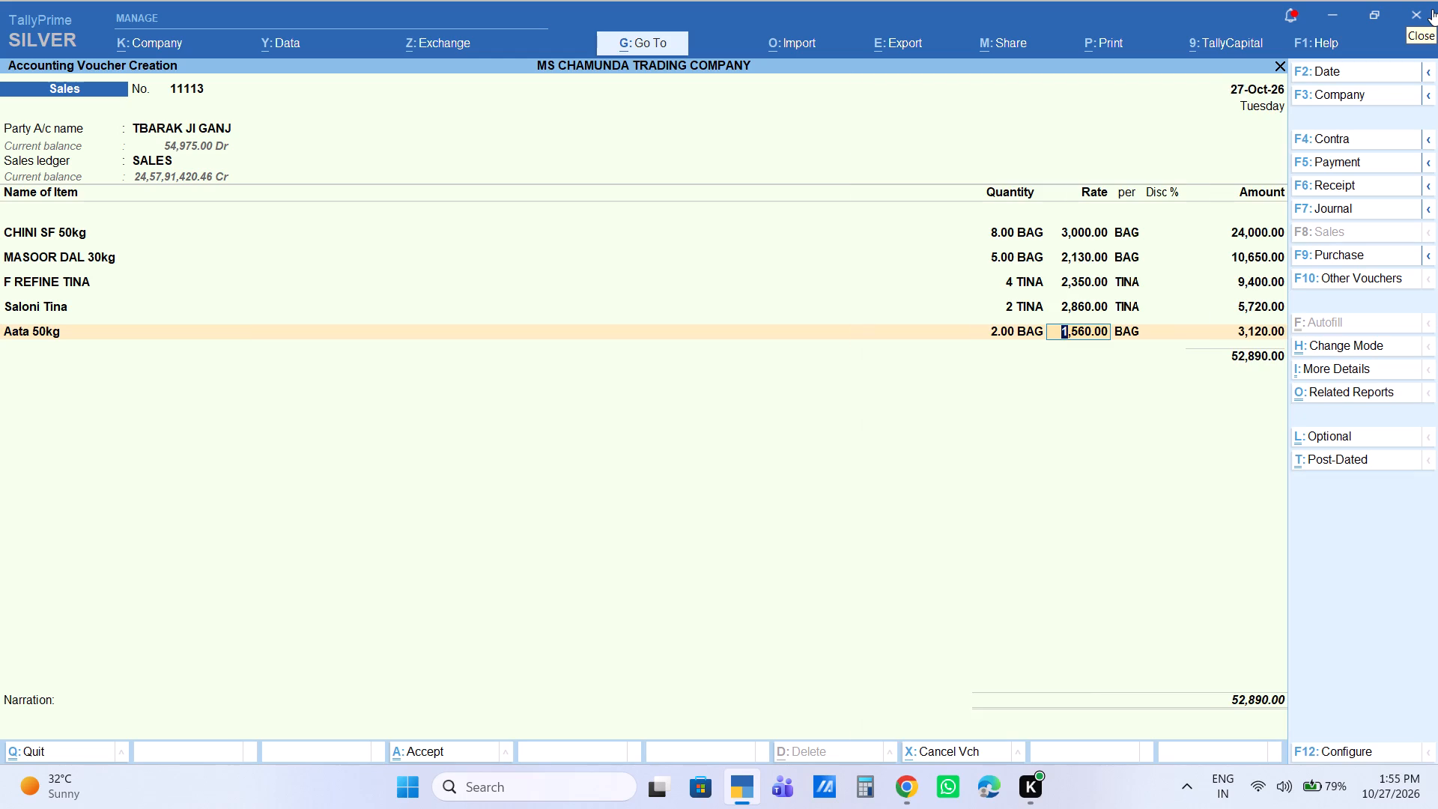
{"action": "key", "text": "Return"}
{"action": "key", "text": "Return"}
{"action": "key", "text": "Return"}
{"action": "key", "text": "Return"}
{"action": "key", "text": "BackSpace"}
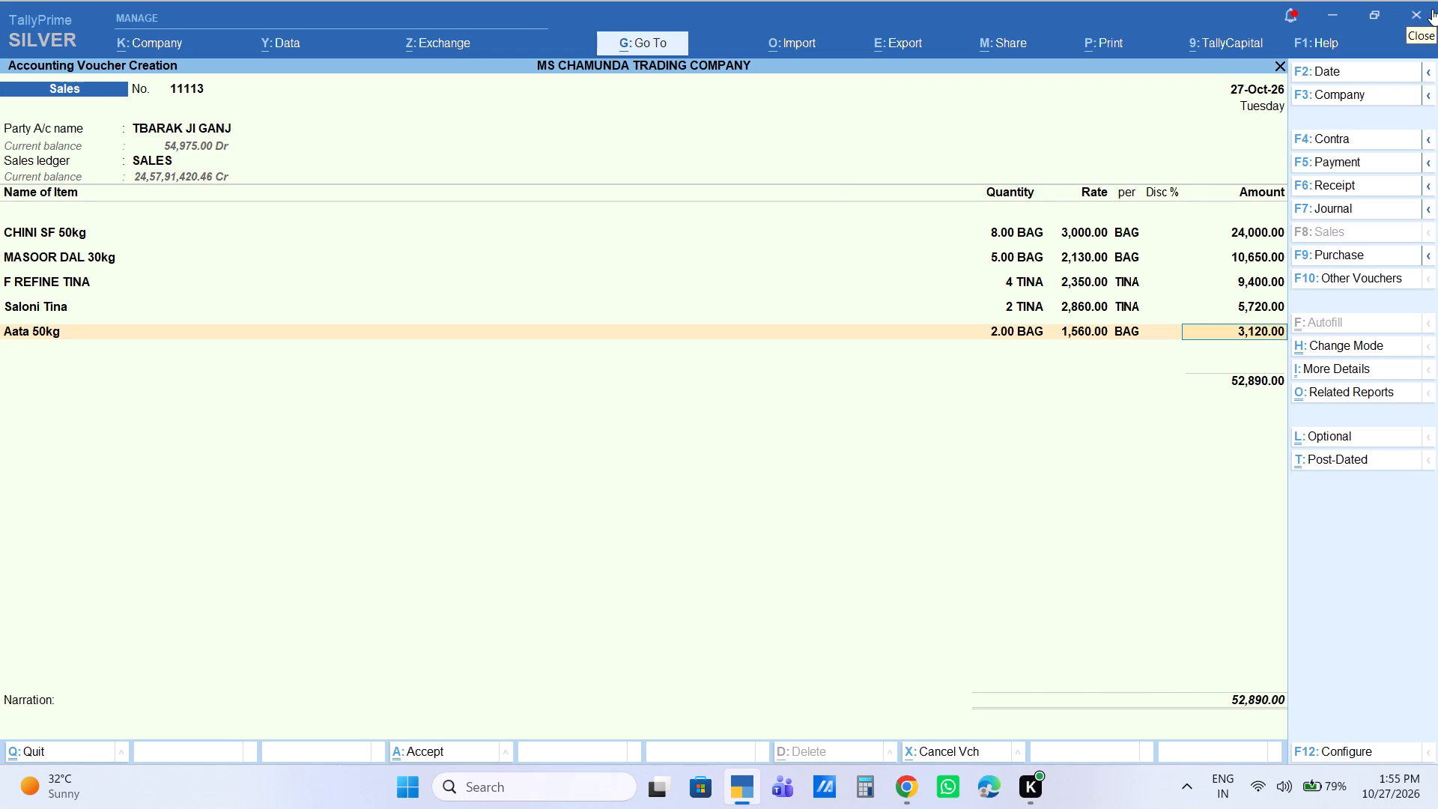
{"action": "type", "text": "3130"}
{"action": "key", "text": "Return"}
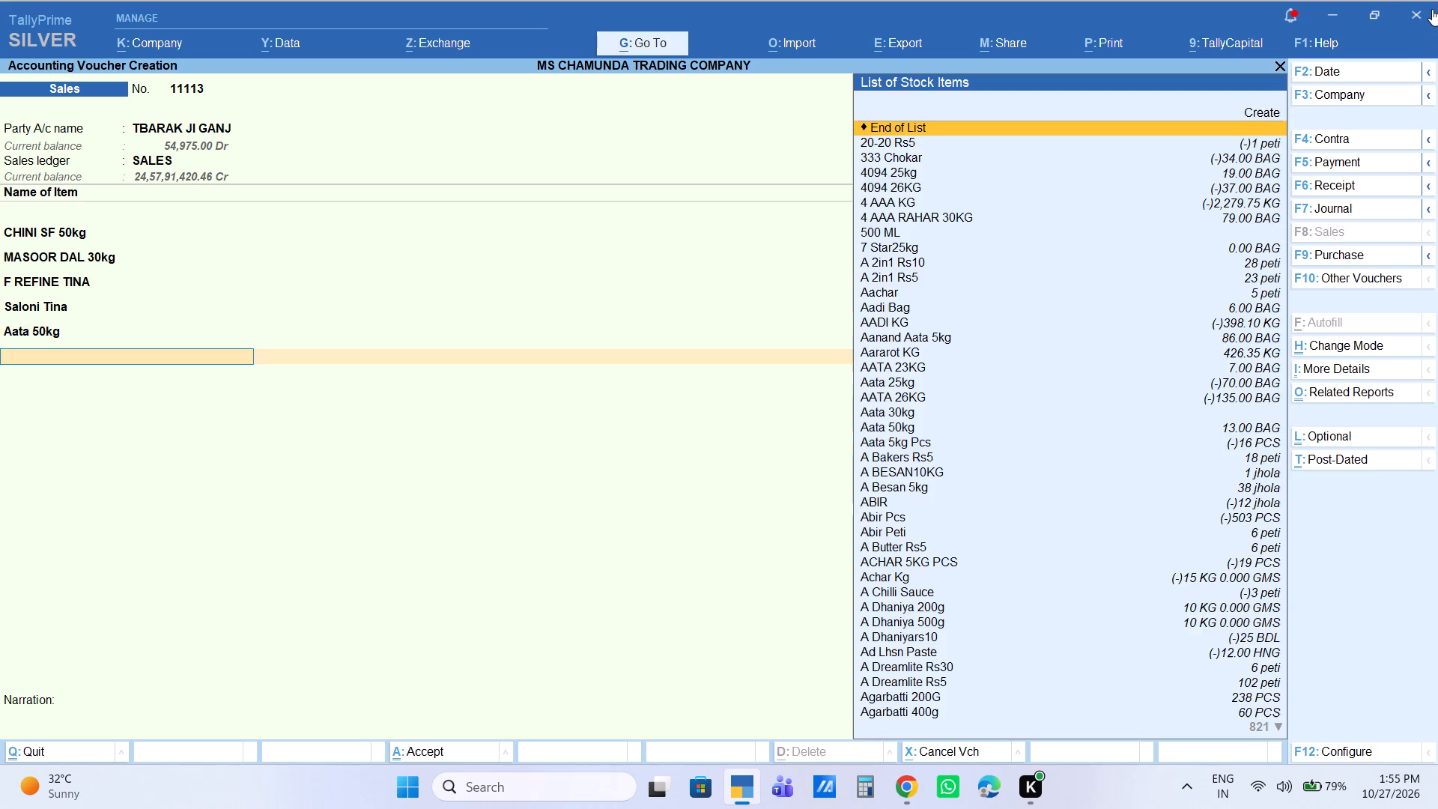
{"action": "key", "text": "Return"}
{"action": "key", "text": "BackSpace"}
{"action": "key", "text": "Return"}
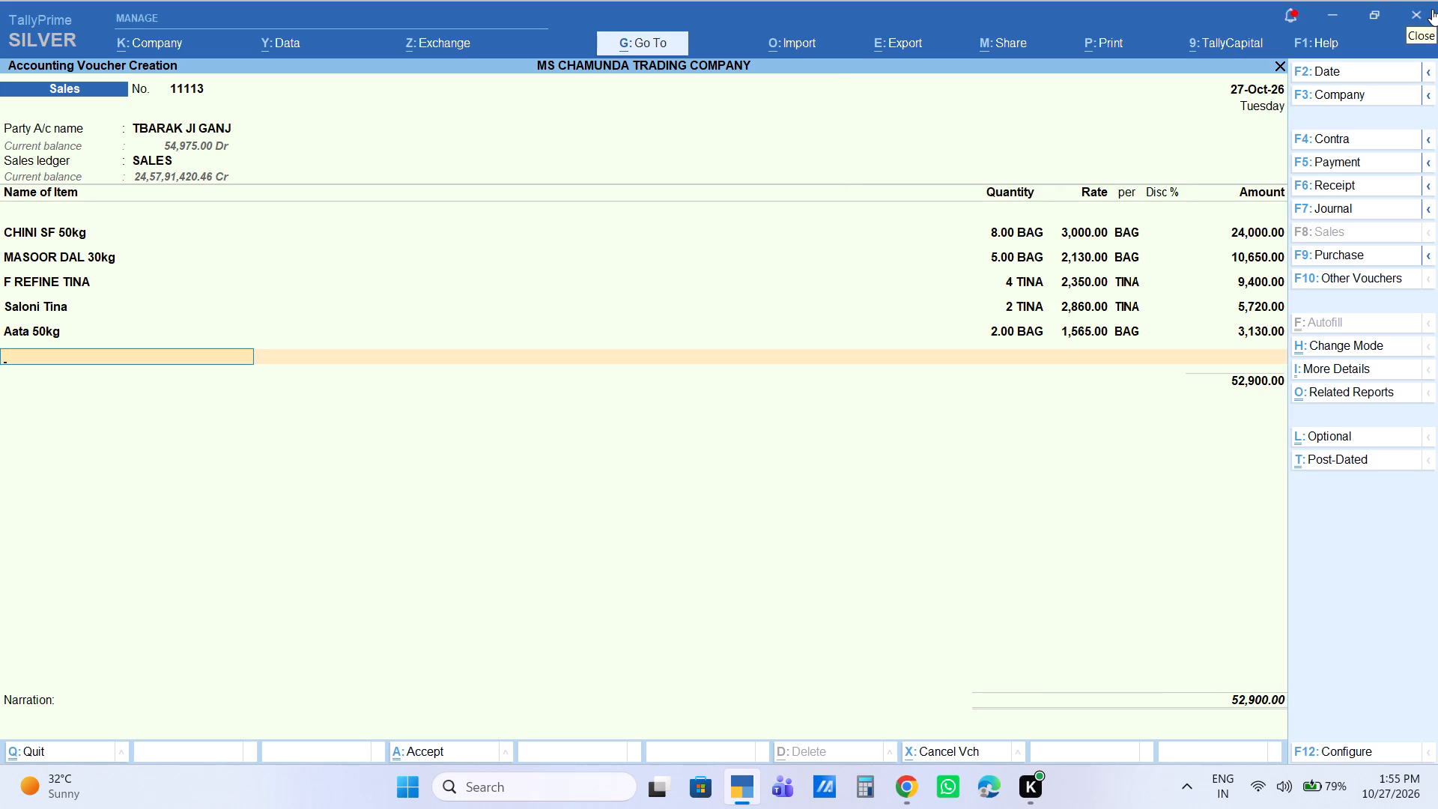
Add the item Raees 30kg with a quantity of 4 bags and an amount of 11,760, without a discount.
{"action": "type", "text": "RAEE"}
{"action": "key", "text": "Down"}
{"action": "key", "text": "Down"}
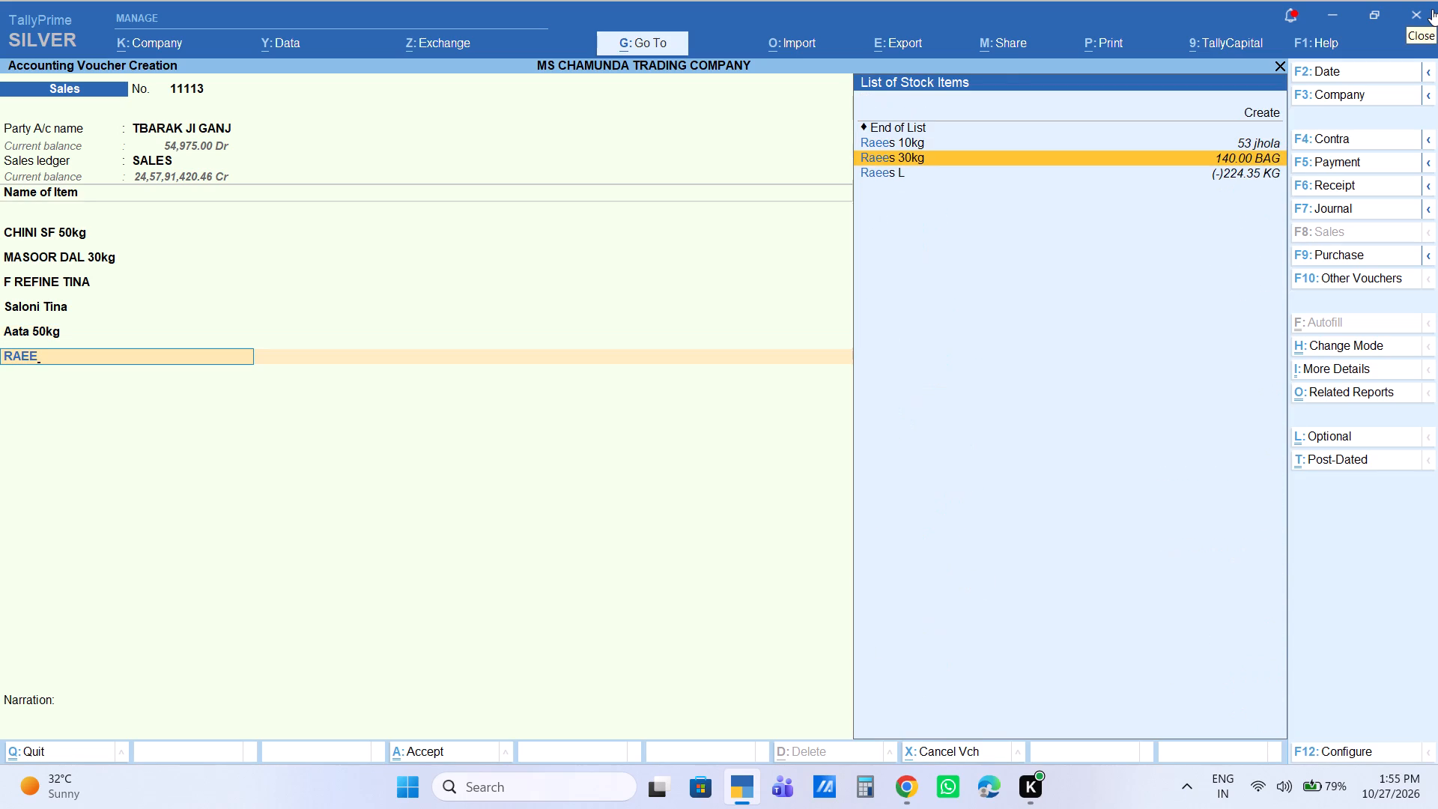
{"action": "key", "text": "Return"}
{"action": "key", "text": "4"}
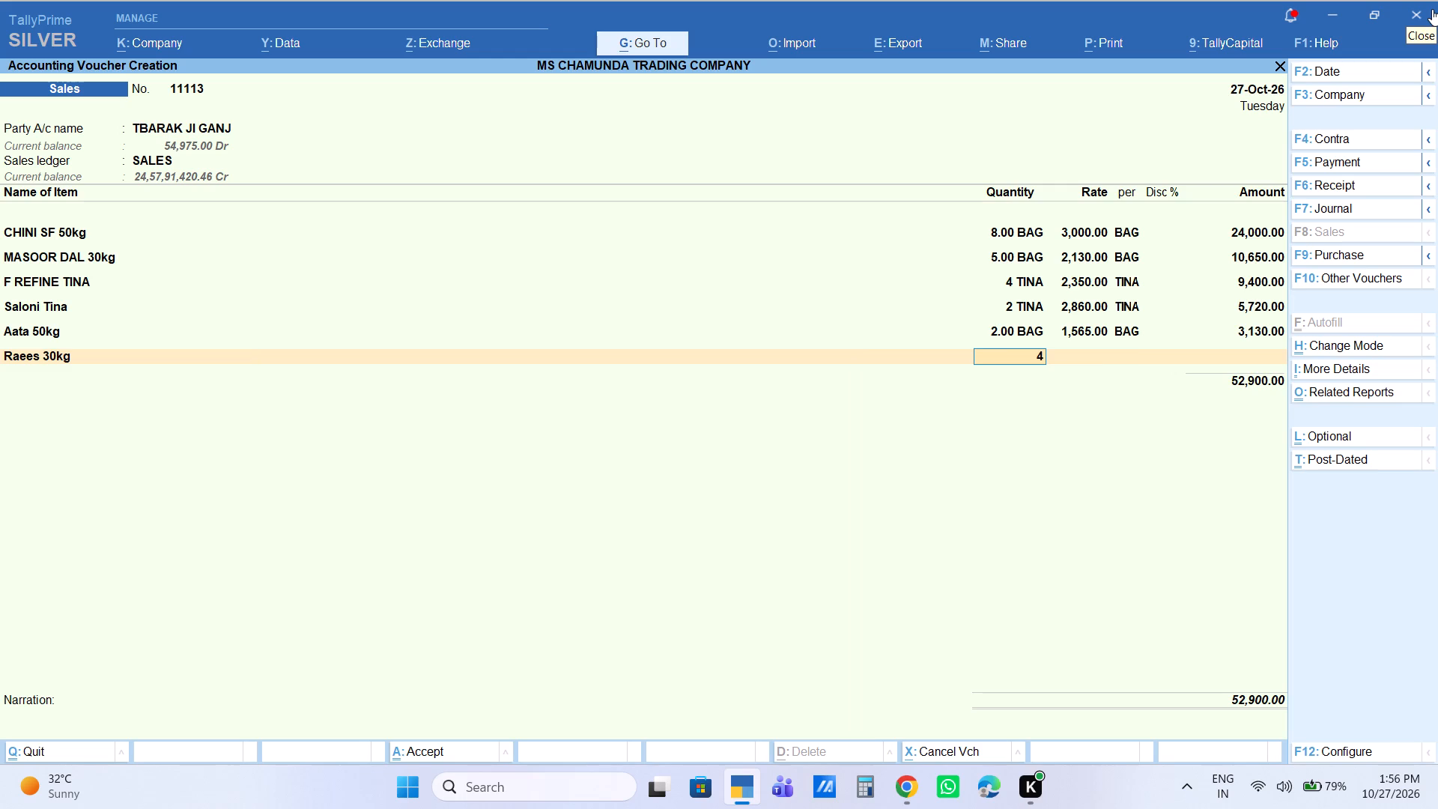
{"action": "key", "text": "Return"}
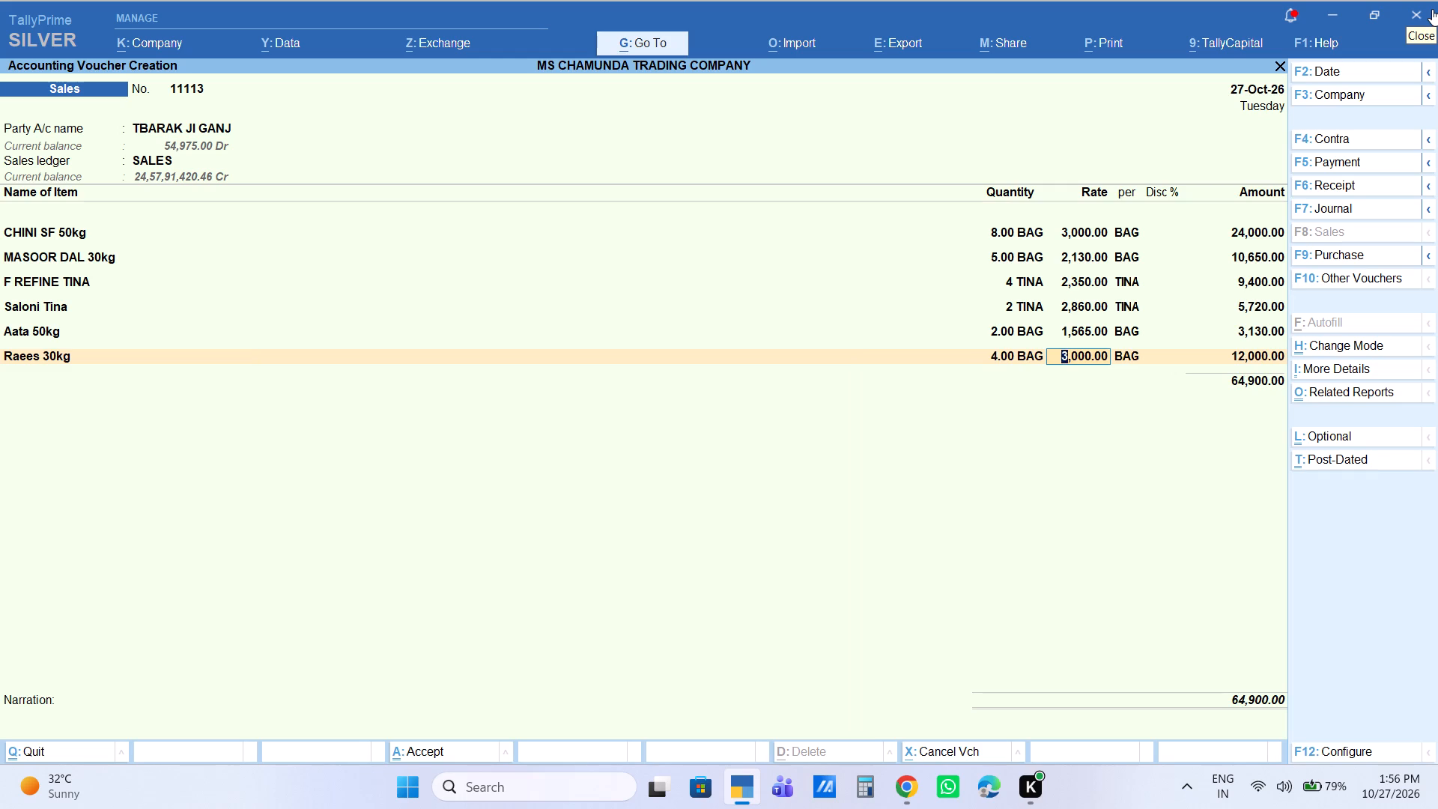
{"action": "key", "text": "BackSpace"}
{"action": "key", "text": "BackSpace"}
{"action": "key", "text": "Return"}
{"action": "key", "text": "Return"}
{"action": "key", "text": "Return"}
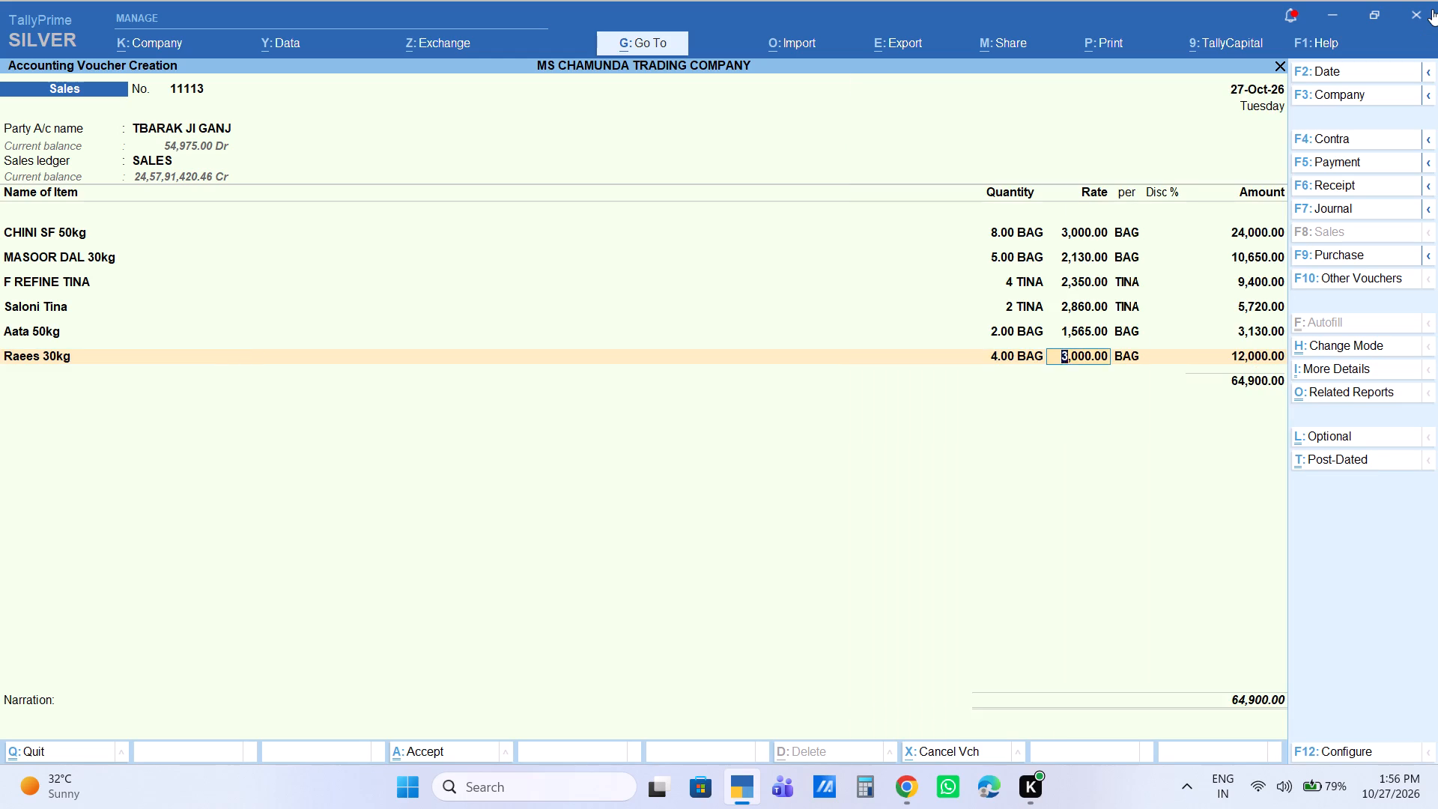
{"action": "key", "text": "Return"}
{"action": "key", "text": "Return"}
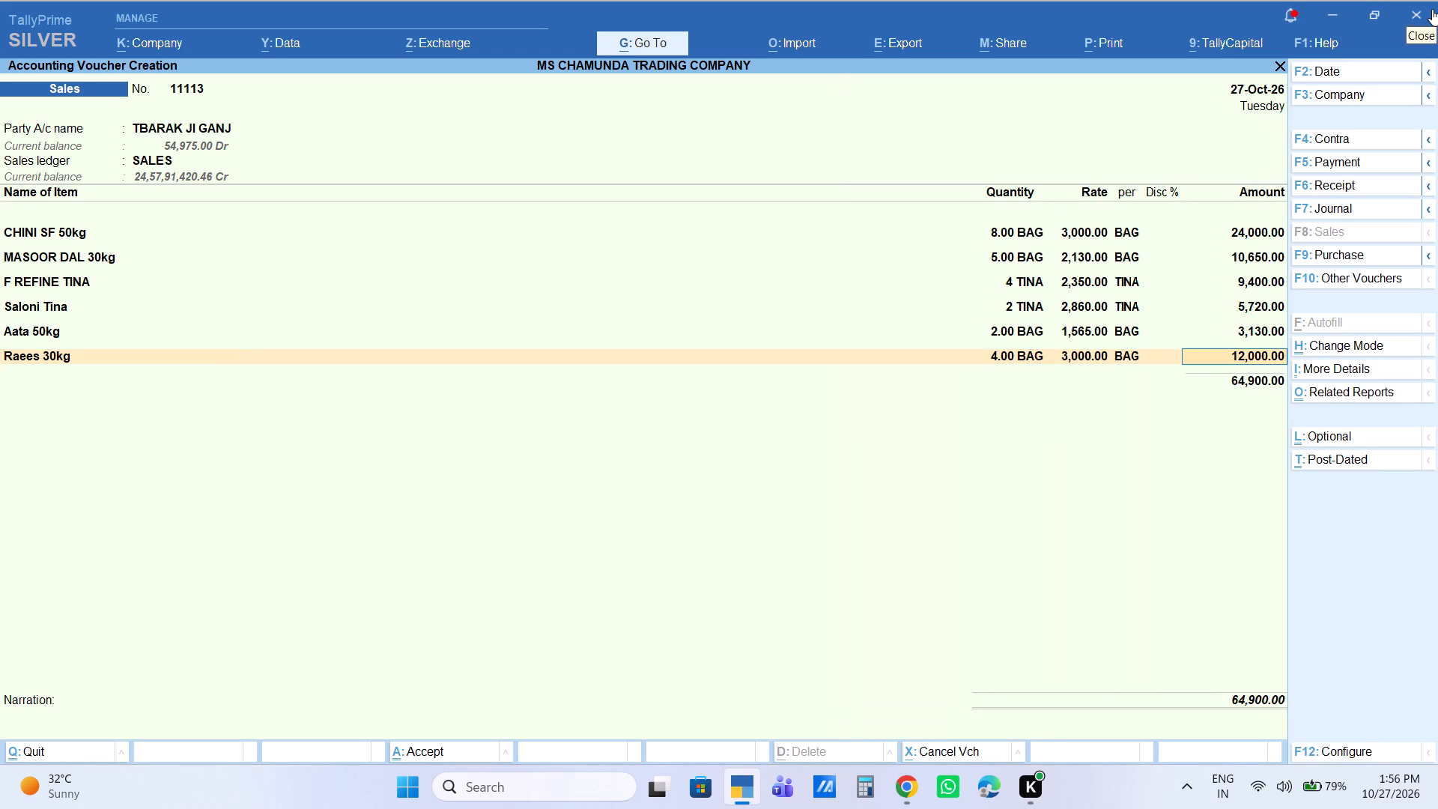
{"action": "type", "text": "1176"}
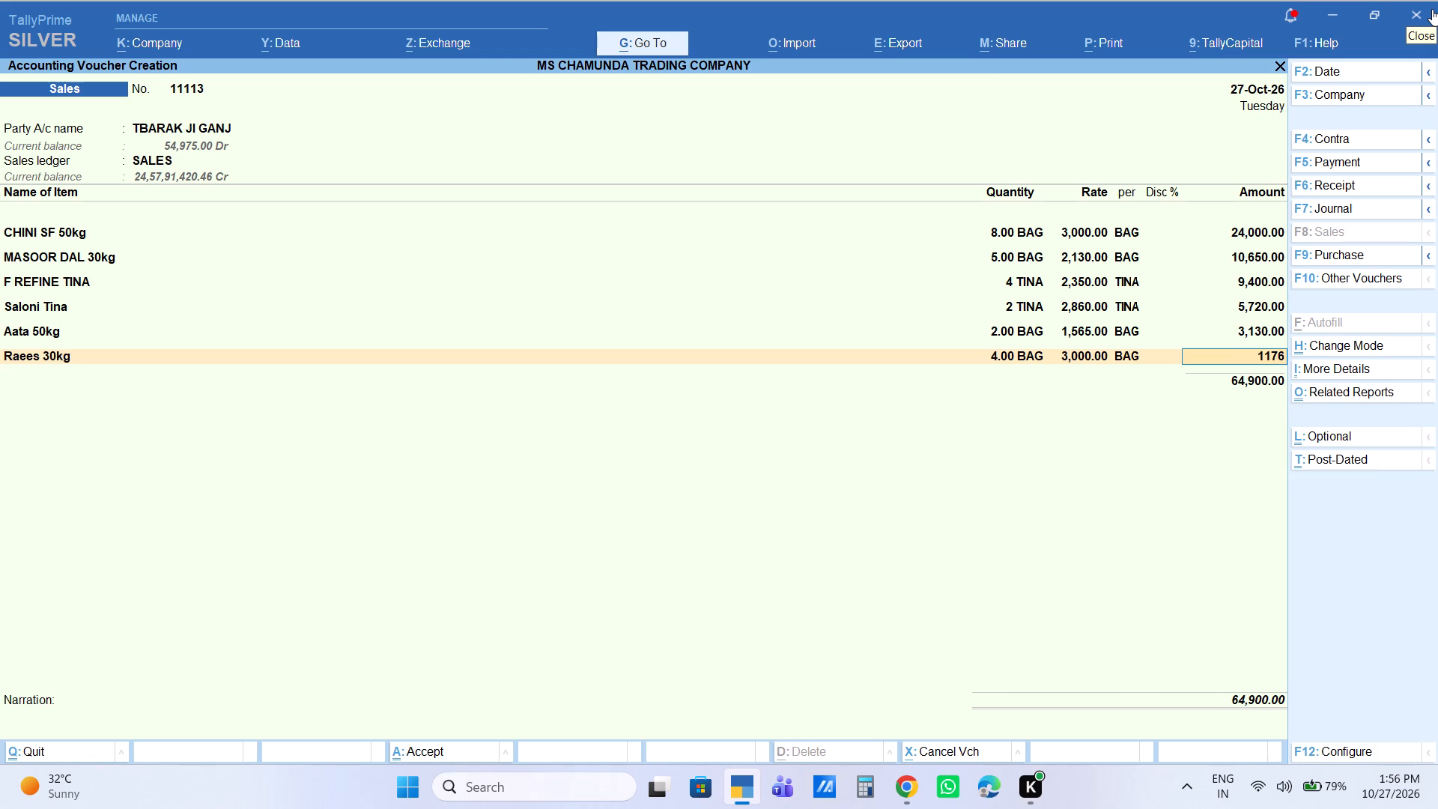
{"action": "key", "text": "0"}
{"action": "key", "text": "Return"}
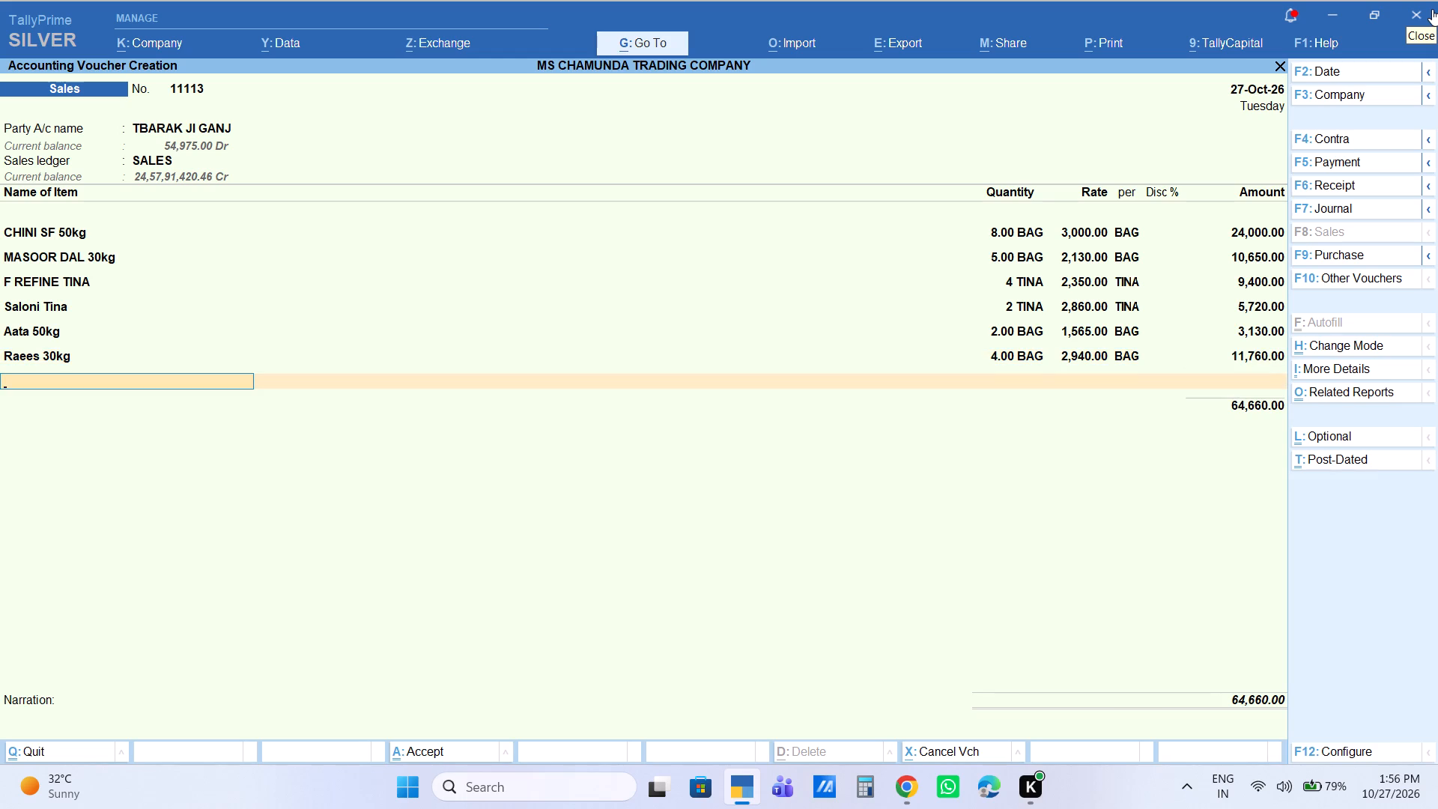
Add the item LDM Royal 26kg with a quantity of 4 bags at the default rate of 1,950, without a discount.
{"action": "type", "text": "LDM R"}
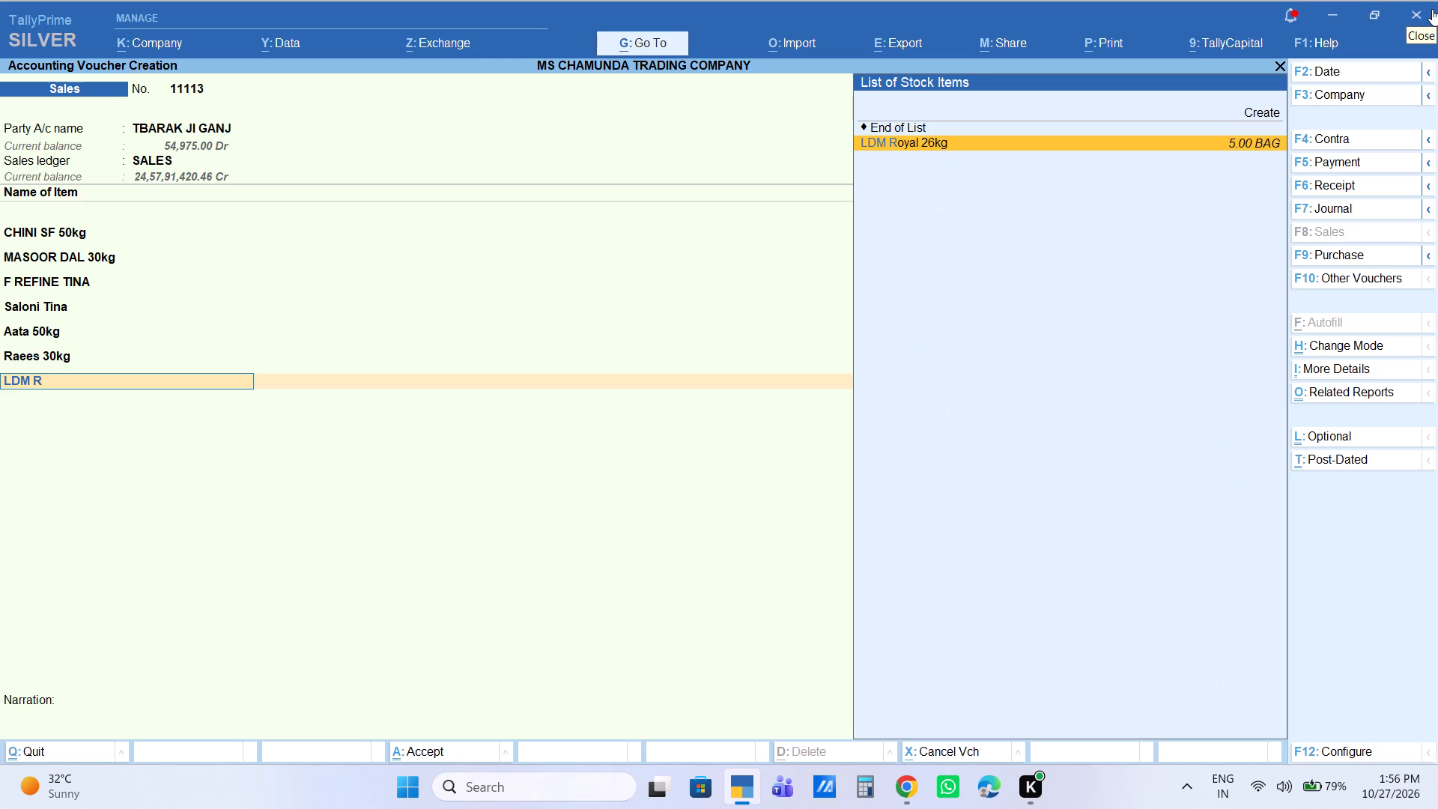
{"action": "key", "text": "Return"}
{"action": "key", "text": "4"}
{"action": "key", "text": "Return"}
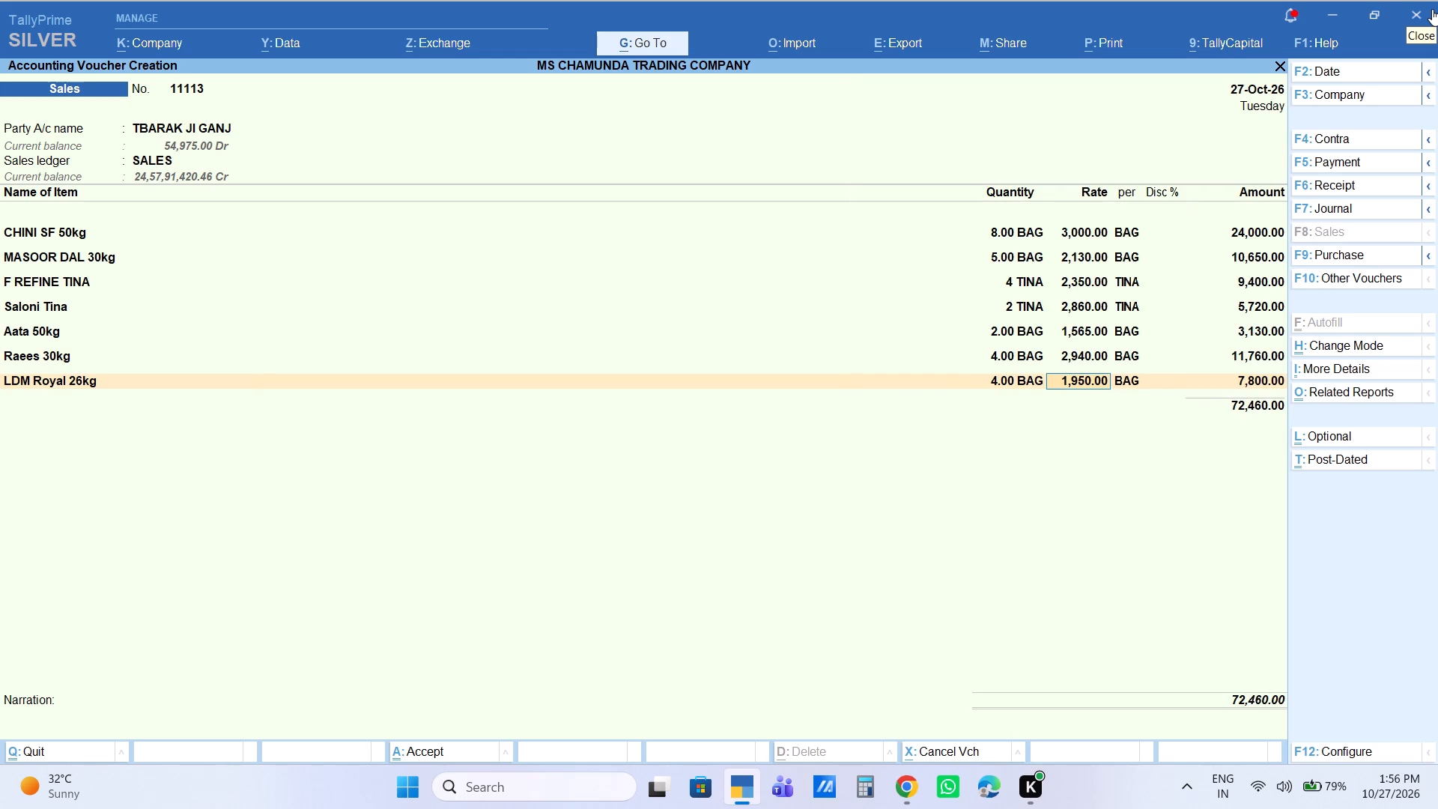
{"action": "key", "text": "Return"}
{"action": "key", "text": "Return"}
{"action": "key", "text": "Return"}
{"action": "key", "text": "Return"}
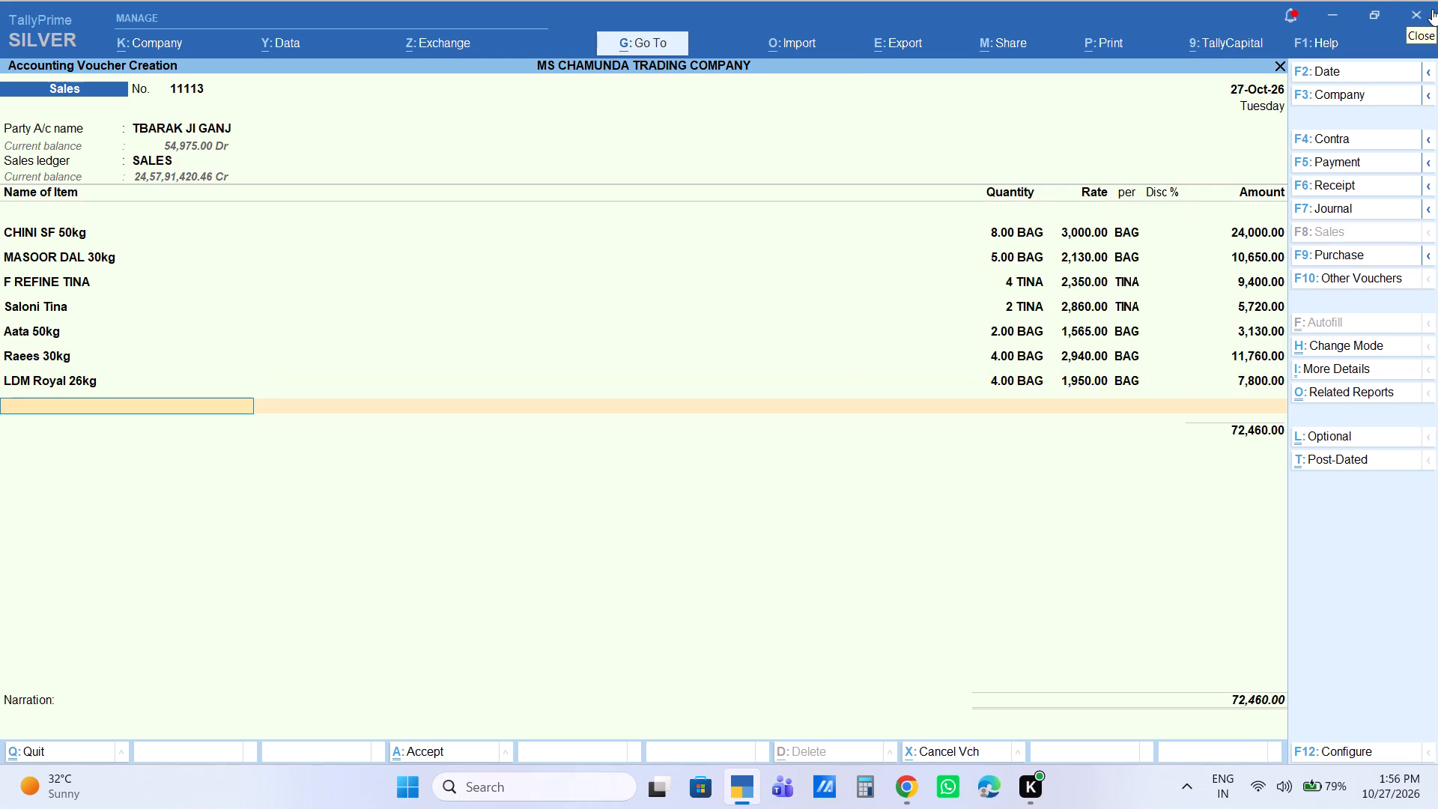
Add the item CHANA DAL30KG with a quantity of 1 bag and an amount of 2,700, without a discount.
{"action": "type", "text": "CHAN A"}
{"action": "key", "text": "Down"}
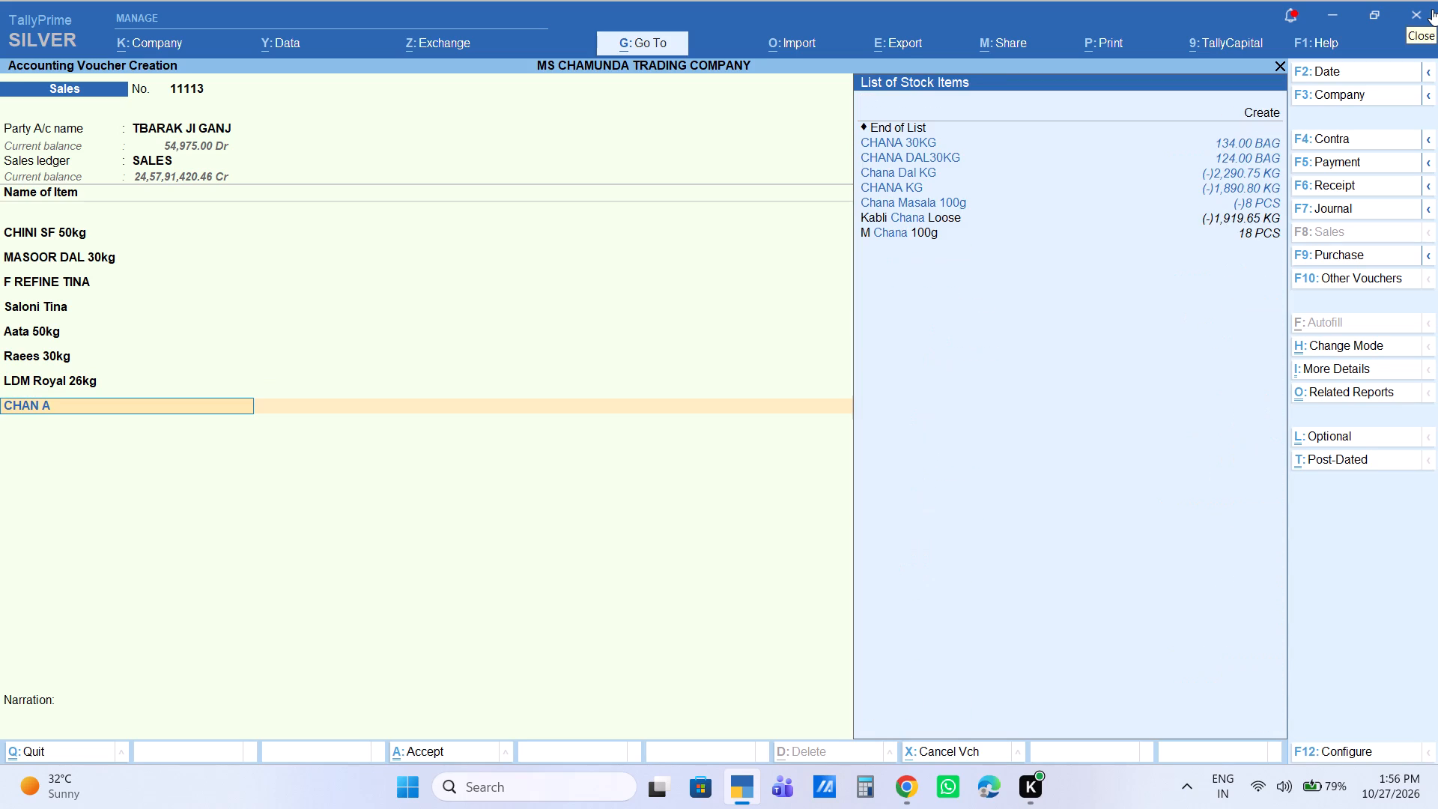
{"action": "key", "text": "Down"}
{"action": "key", "text": "Down"}
{"action": "key", "text": "Up"}
{"action": "key", "text": "Return"}
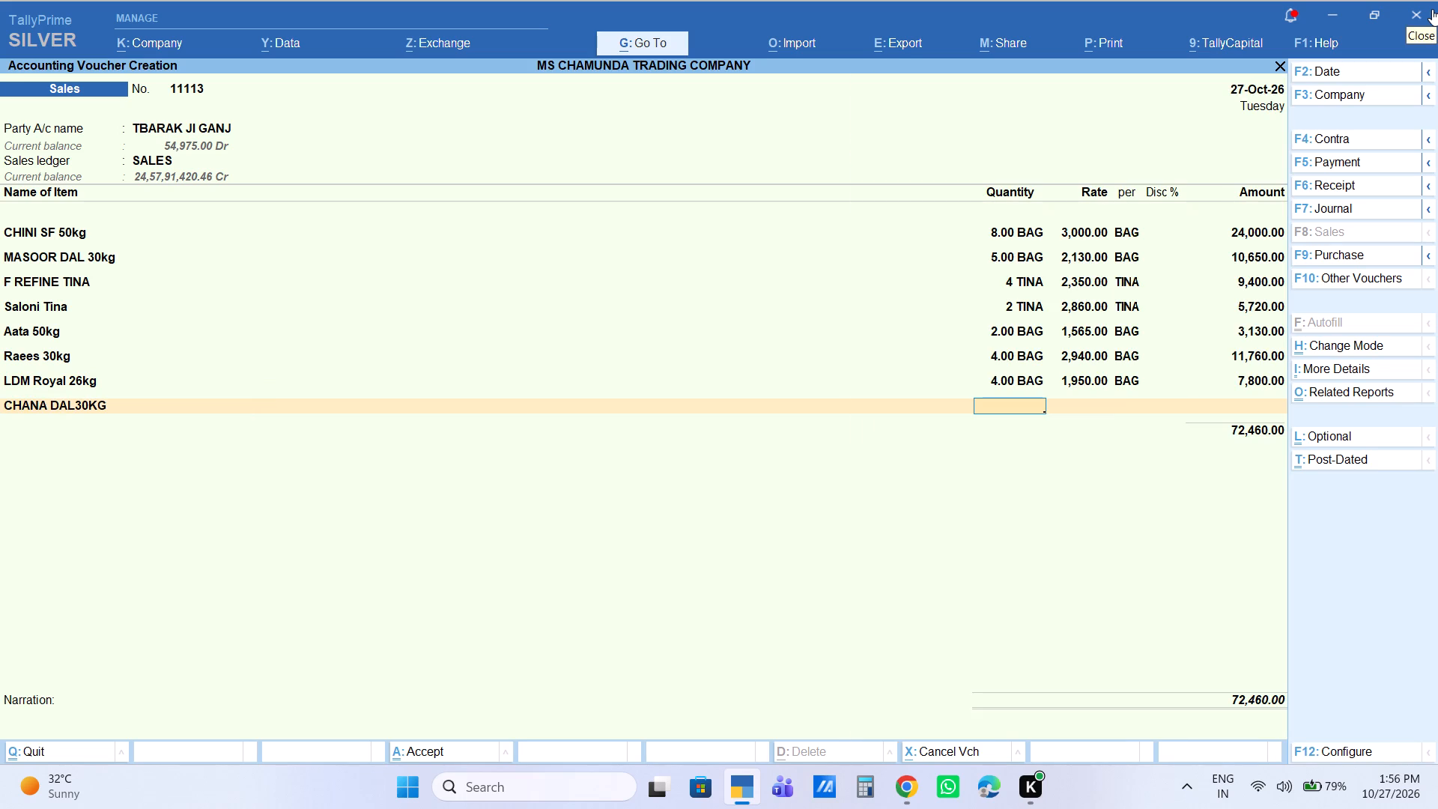
{"action": "key", "text": "1"}
{"action": "key", "text": "Return"}
{"action": "key", "text": "Return"}
{"action": "key", "text": "Return"}
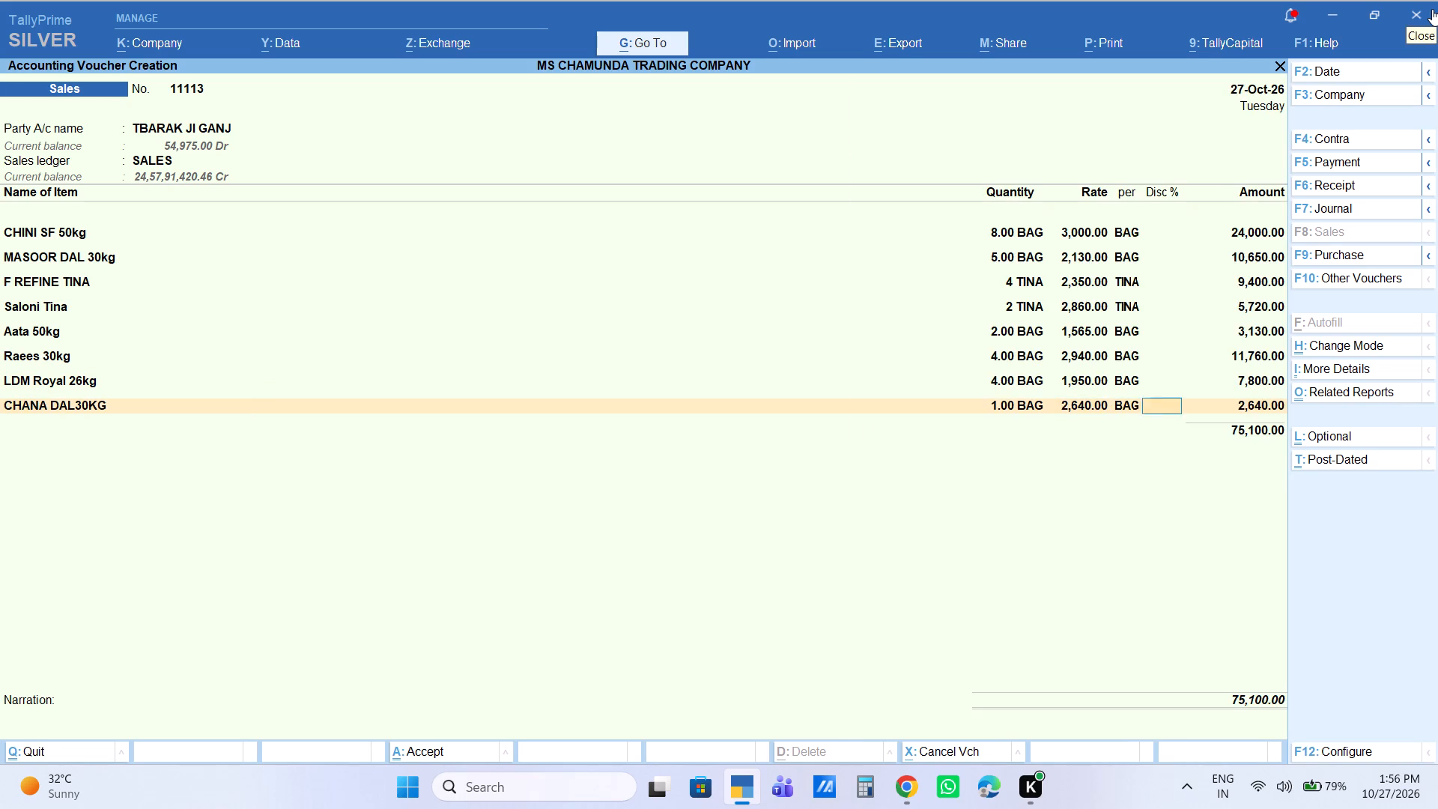
{"action": "key", "text": "Return"}
{"action": "type", "text": "2700"}
{"action": "key", "text": "Return"}
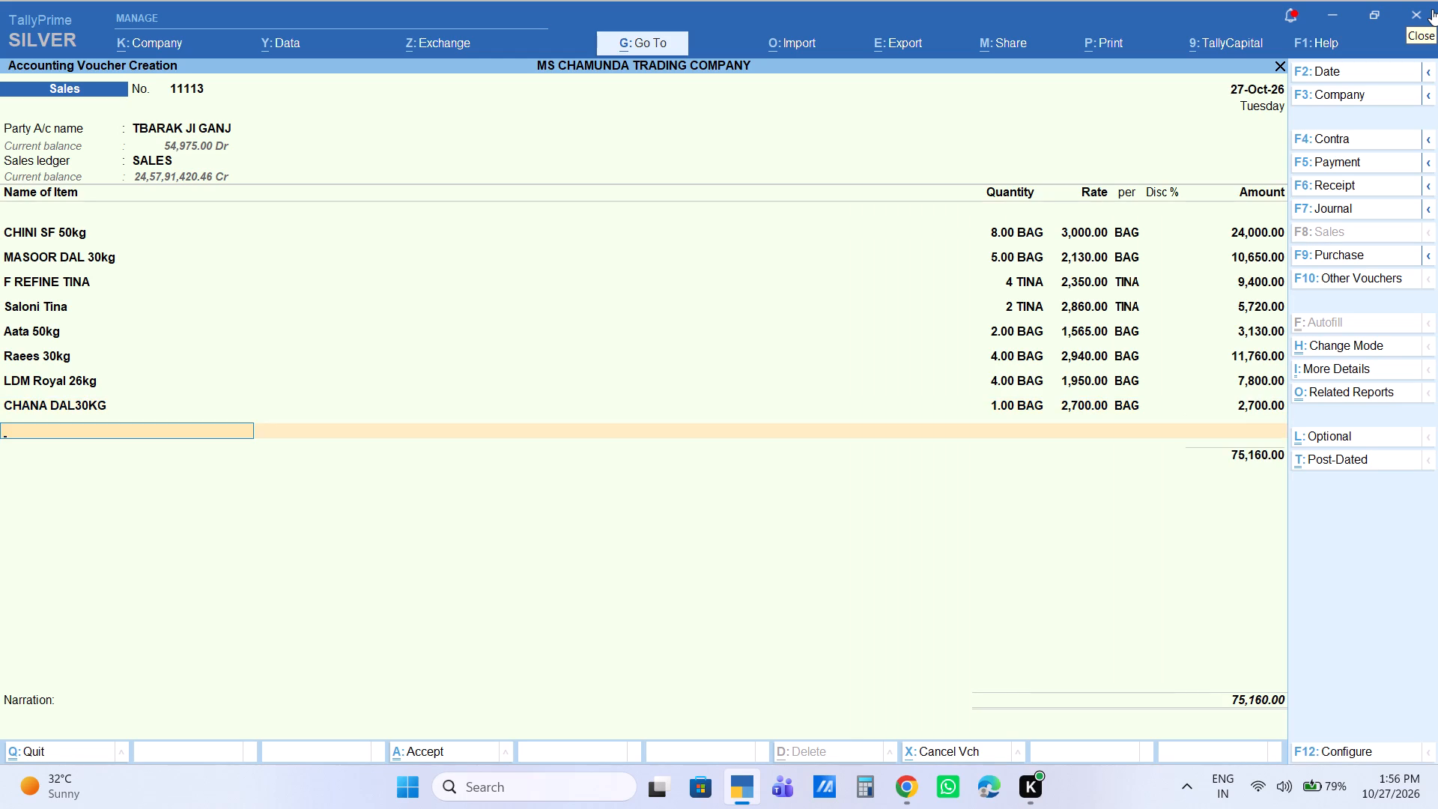
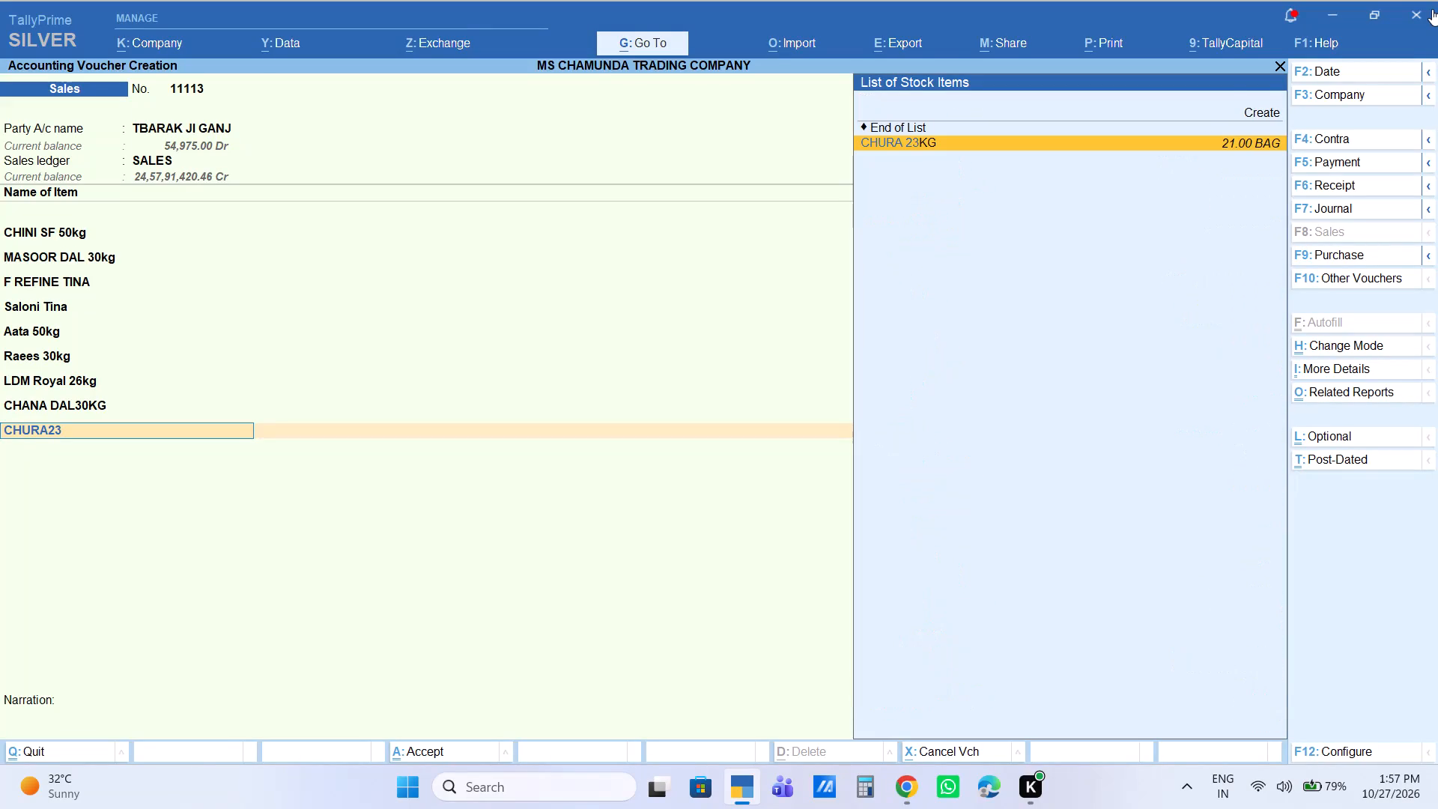
Add the item CHURA 23KG with a quantity of 1 bag at the default rate of 850, without a discount.
{"action": "key", "text": "Return"}
{"action": "key", "text": "1"}
{"action": "key", "text": "Return"}
{"action": "key", "text": "Return"}
{"action": "key", "text": "Return"}
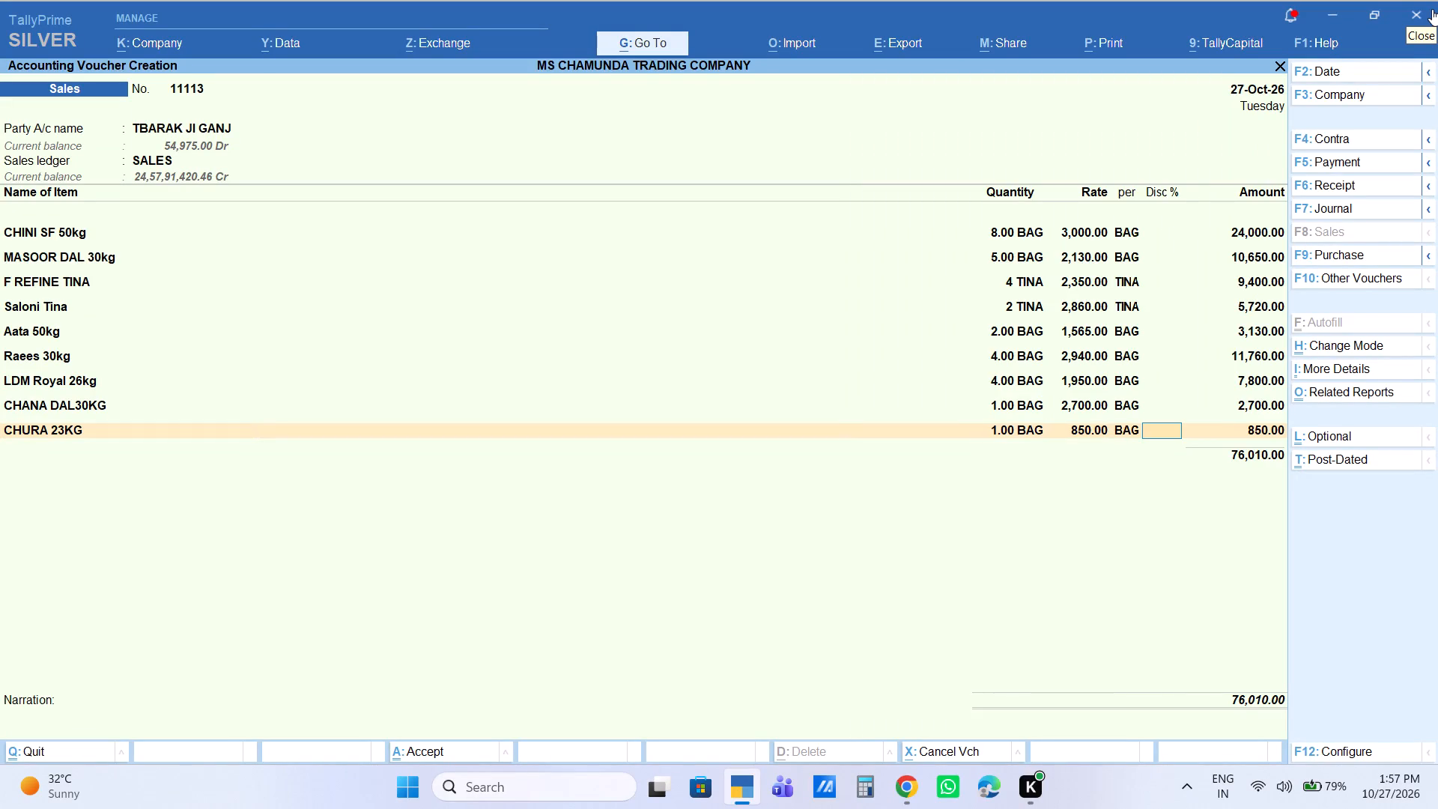
{"action": "key", "text": "Return"}
{"action": "key", "text": "Return"}
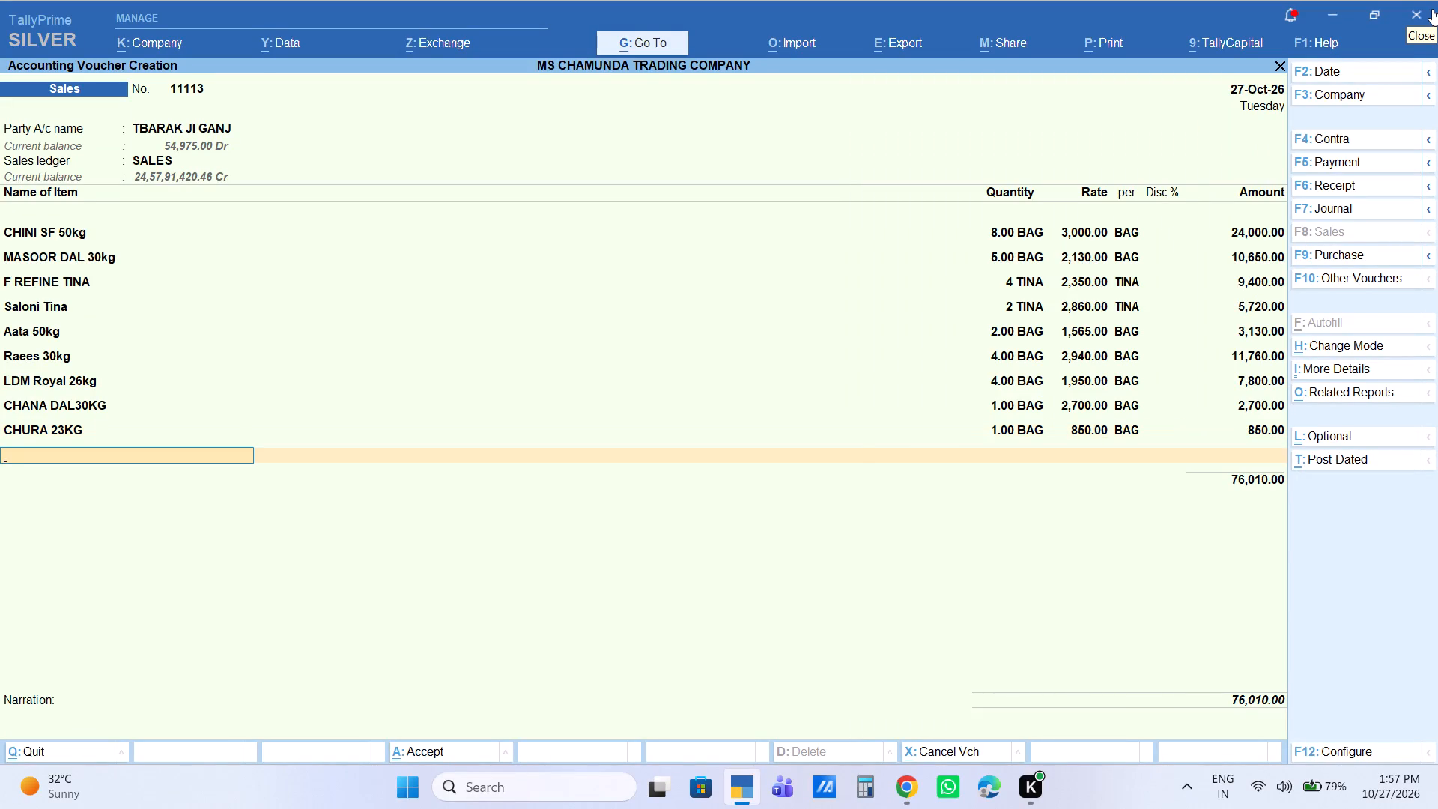
Add the item Chura Indrason 26kg with a quantity of 1 bag and an amount of 1,092, without a discount.
{"action": "type", "text": "CHURA IO"}
{"action": "key", "text": "Down"}
{"action": "key", "text": "Return"}
{"action": "key", "text": "1"}
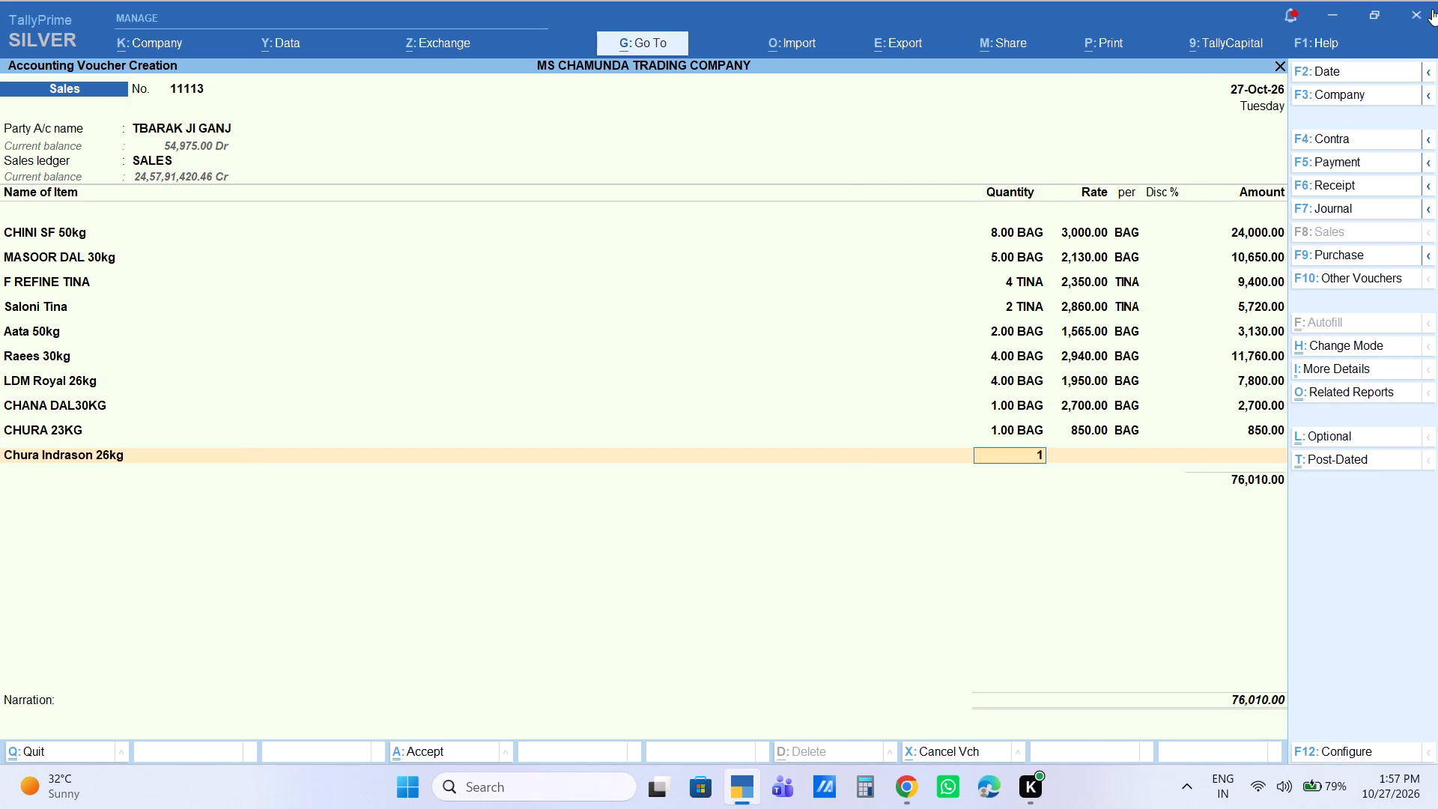
{"action": "key", "text": "Return"}
{"action": "key", "text": "Return"}
{"action": "key", "text": "Return"}
{"action": "key", "text": "Return"}
{"action": "type", "text": "1092"}
{"action": "key", "text": "Return"}
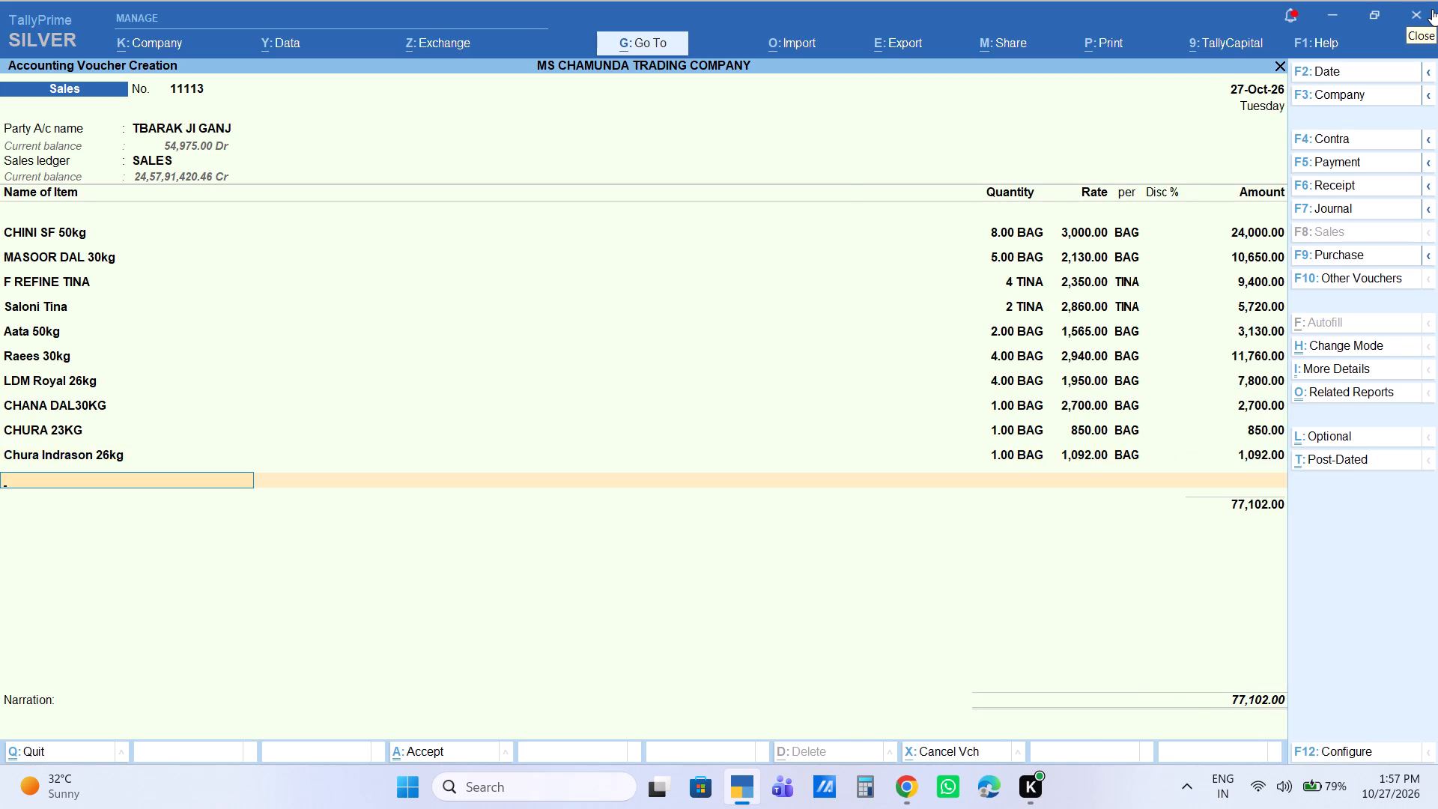
Add the item MAIDA LV with a quantity of 2 bags and an amount of 3,120, without a discount.
{"action": "type", "text": "MAIDA"}
{"action": "key", "text": "Down"}
{"action": "key", "text": "Down"}
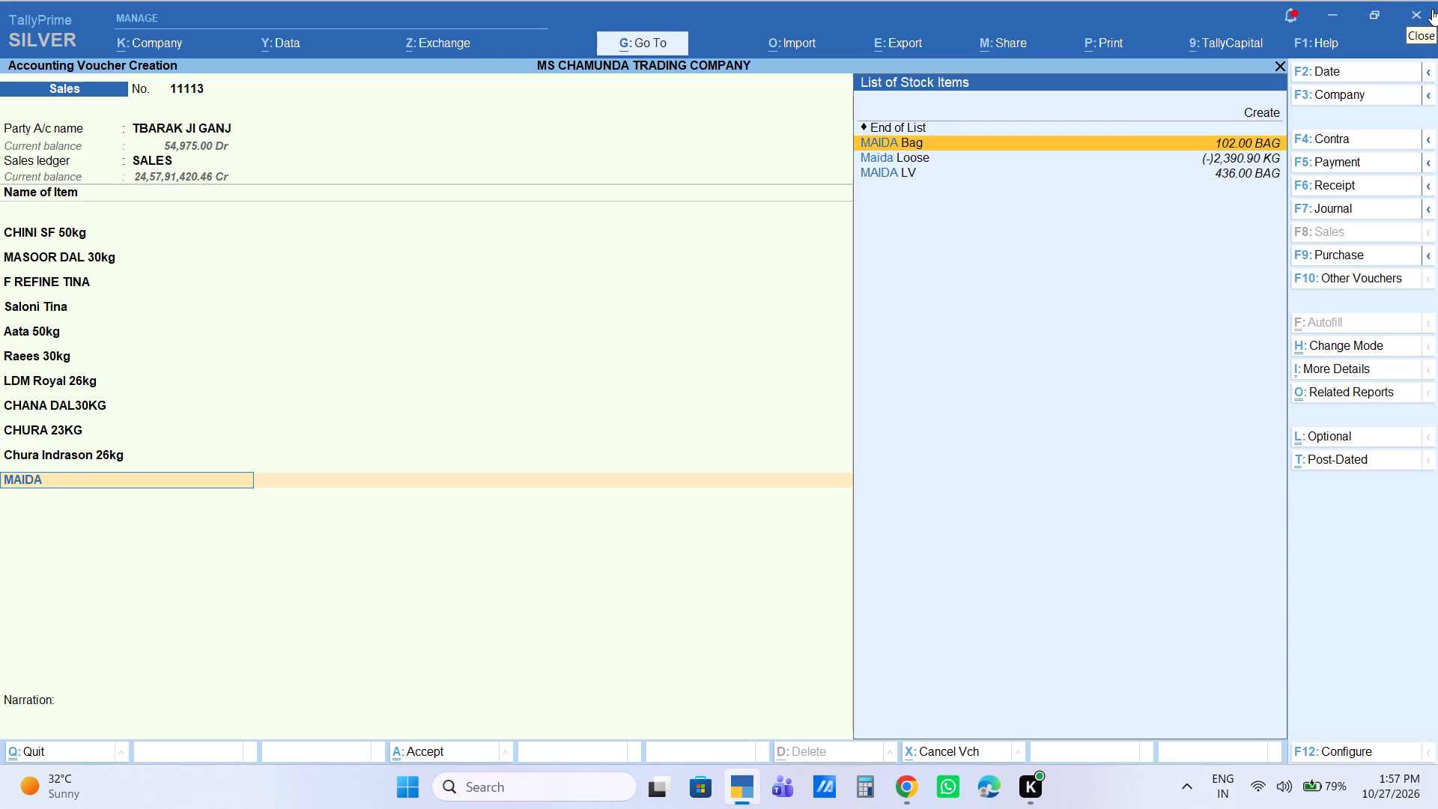
{"action": "key", "text": "Down"}
{"action": "key", "text": "Return"}
{"action": "key", "text": "2"}
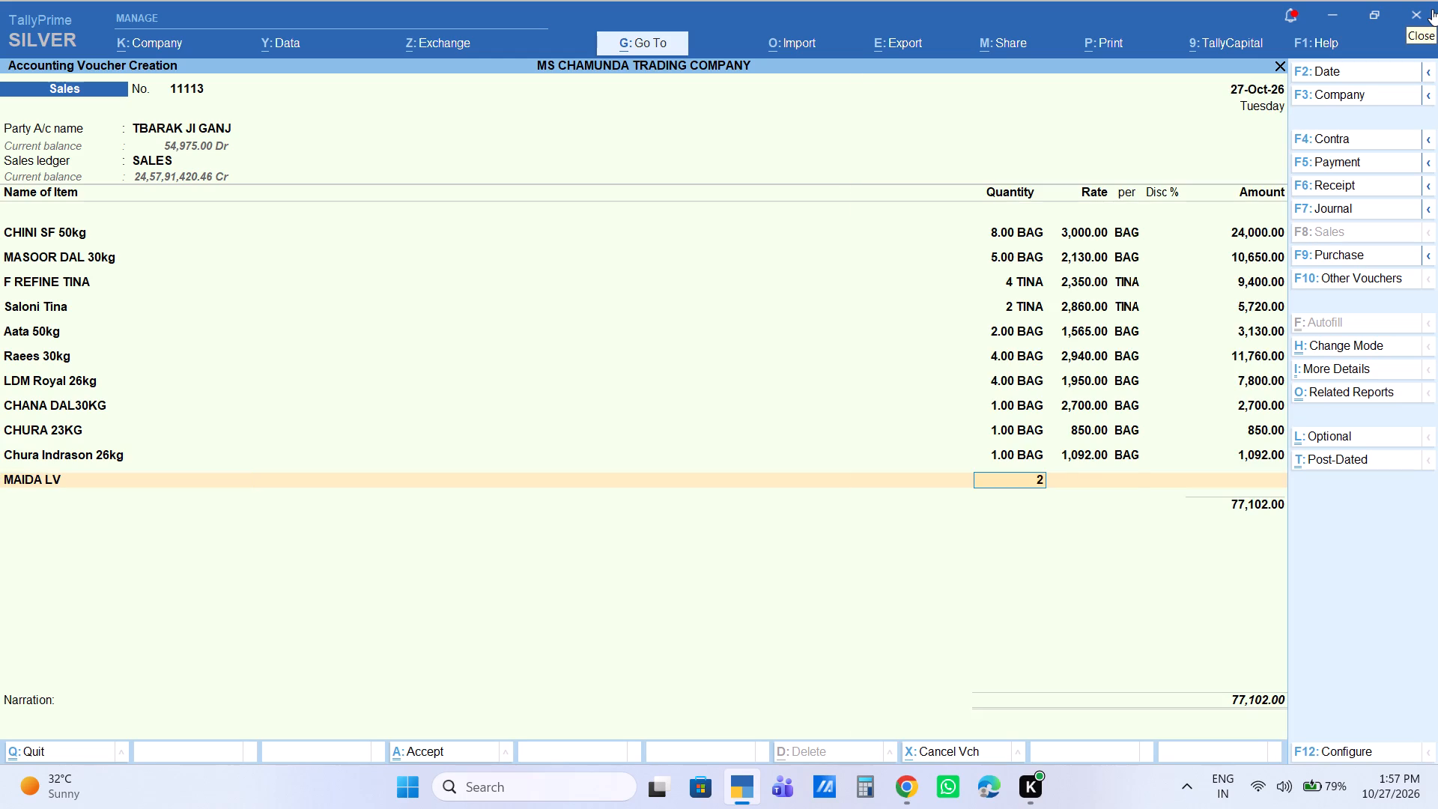
{"action": "key", "text": "Return"}
{"action": "key", "text": "Return"}
{"action": "key", "text": "Return"}
{"action": "key", "text": "Return"}
{"action": "type", "text": "3120"}
{"action": "key", "text": "Return"}
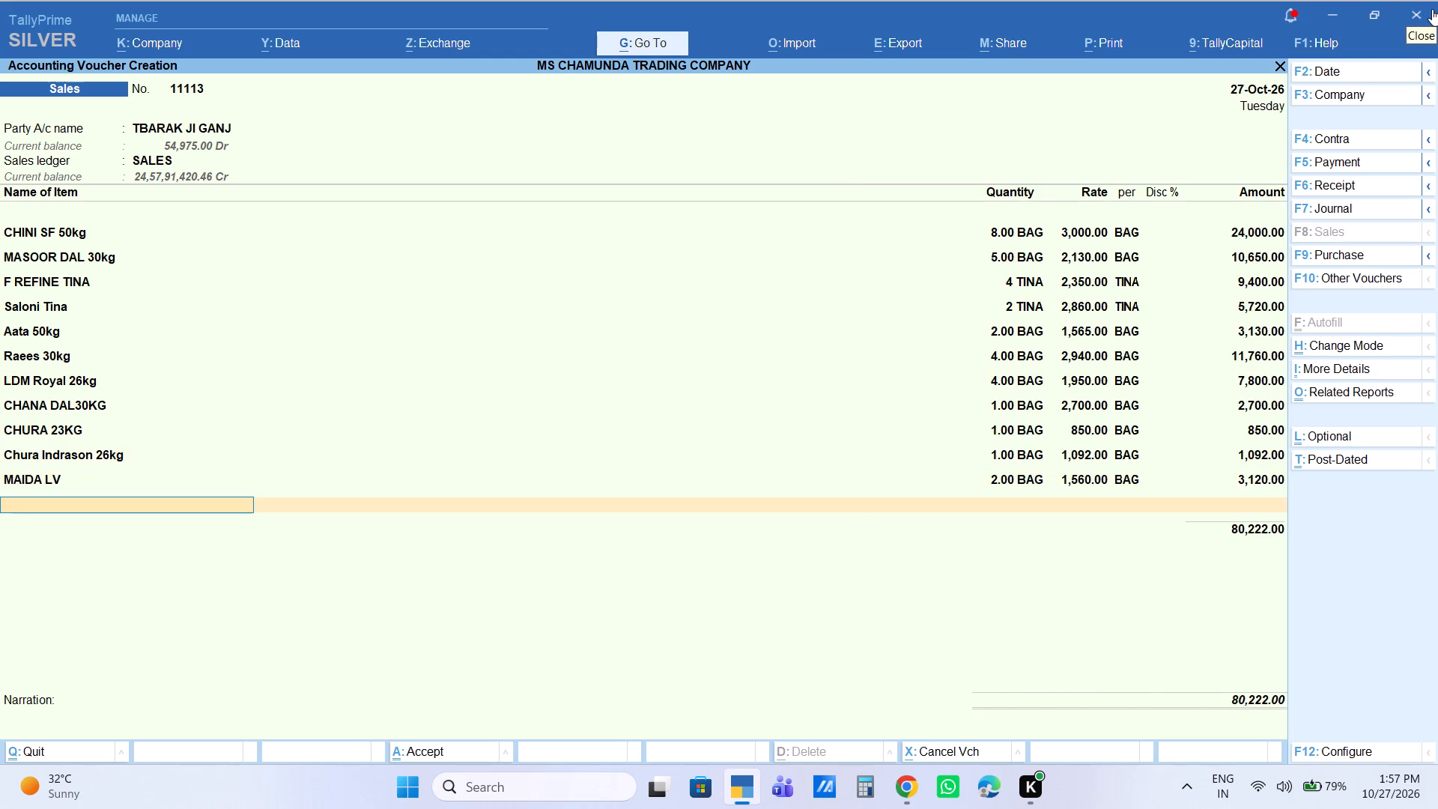
Add the item SAFED MATAR30KG with a quantity of 1 bag at the default rate of 1,710, without a discount.
{"action": "type", "text": "MATAR"}
{"action": "key", "text": "Down"}
{"action": "key", "text": "Down"}
{"action": "key", "text": "Down"}
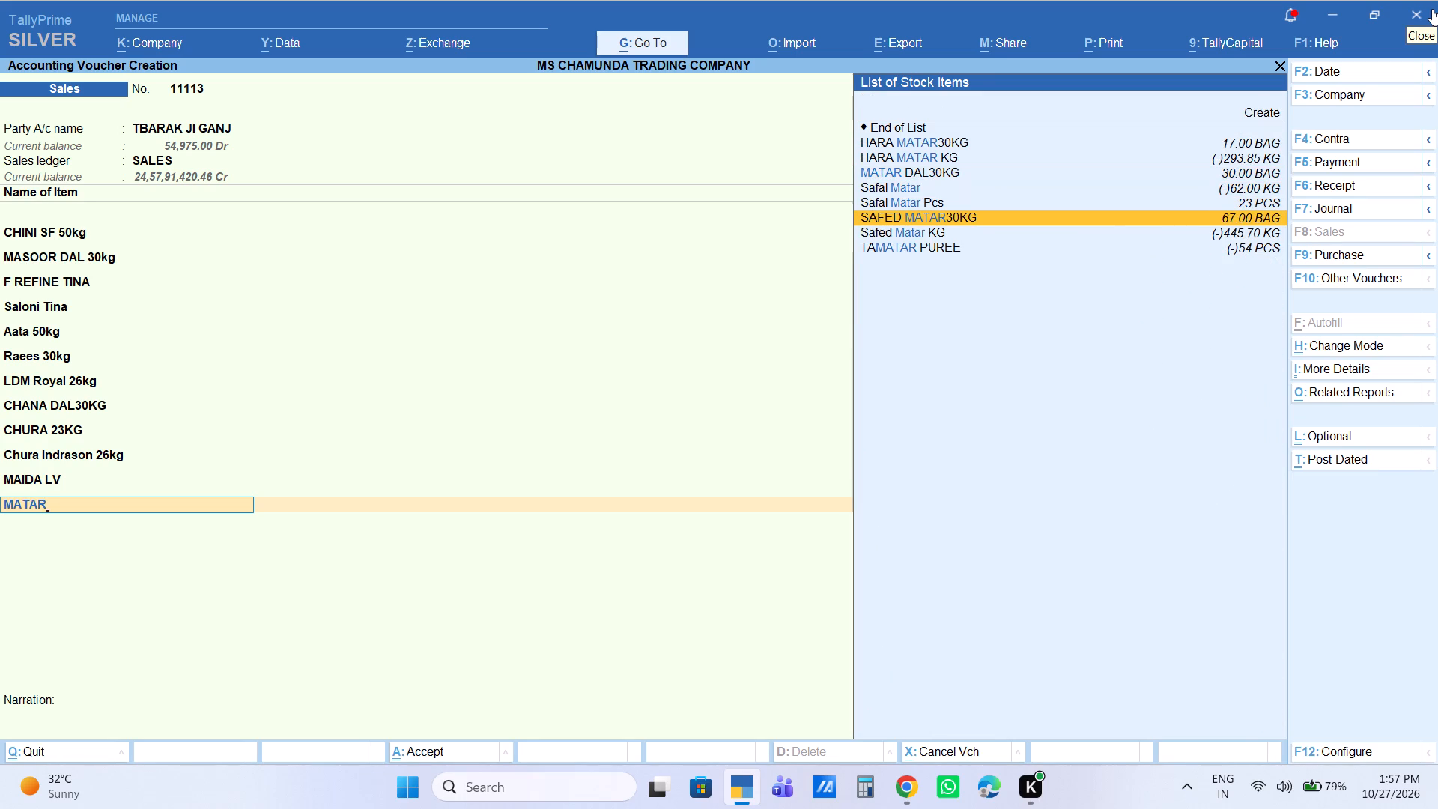
{"action": "key", "text": "Return"}
{"action": "key", "text": "1"}
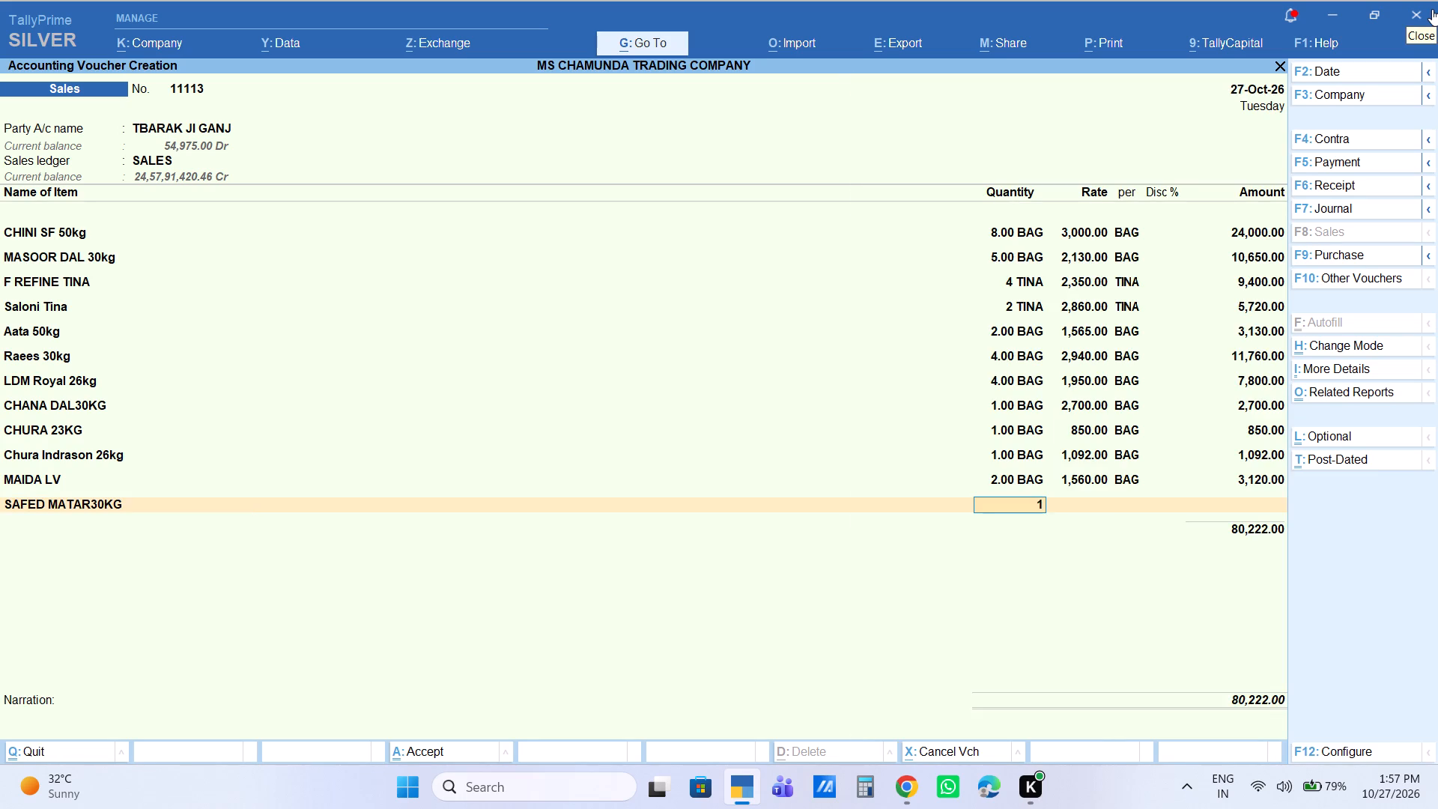
{"action": "key", "text": "Return"}
{"action": "key", "text": "Return"}
{"action": "key", "text": "Return"}
{"action": "key", "text": "Return"}
{"action": "key", "text": "Return"}
End the item list and add a Labour Charge of 110 to the sales voucher.
{"action": "key", "text": "Return"}
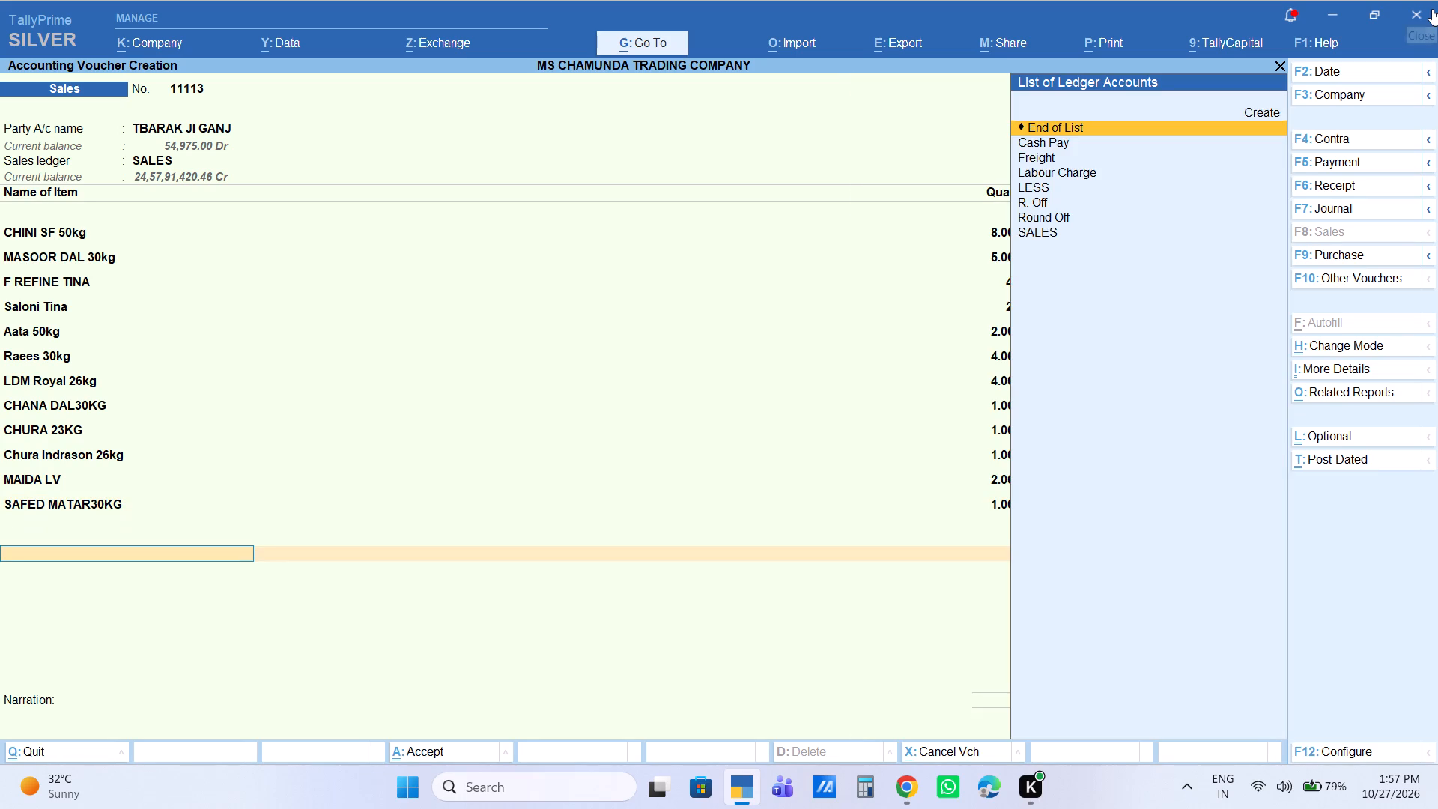
{"action": "key", "text": "l"}
{"action": "key", "text": "Down"}
{"action": "key", "text": "Return"}
{"action": "key", "text": "Return"}
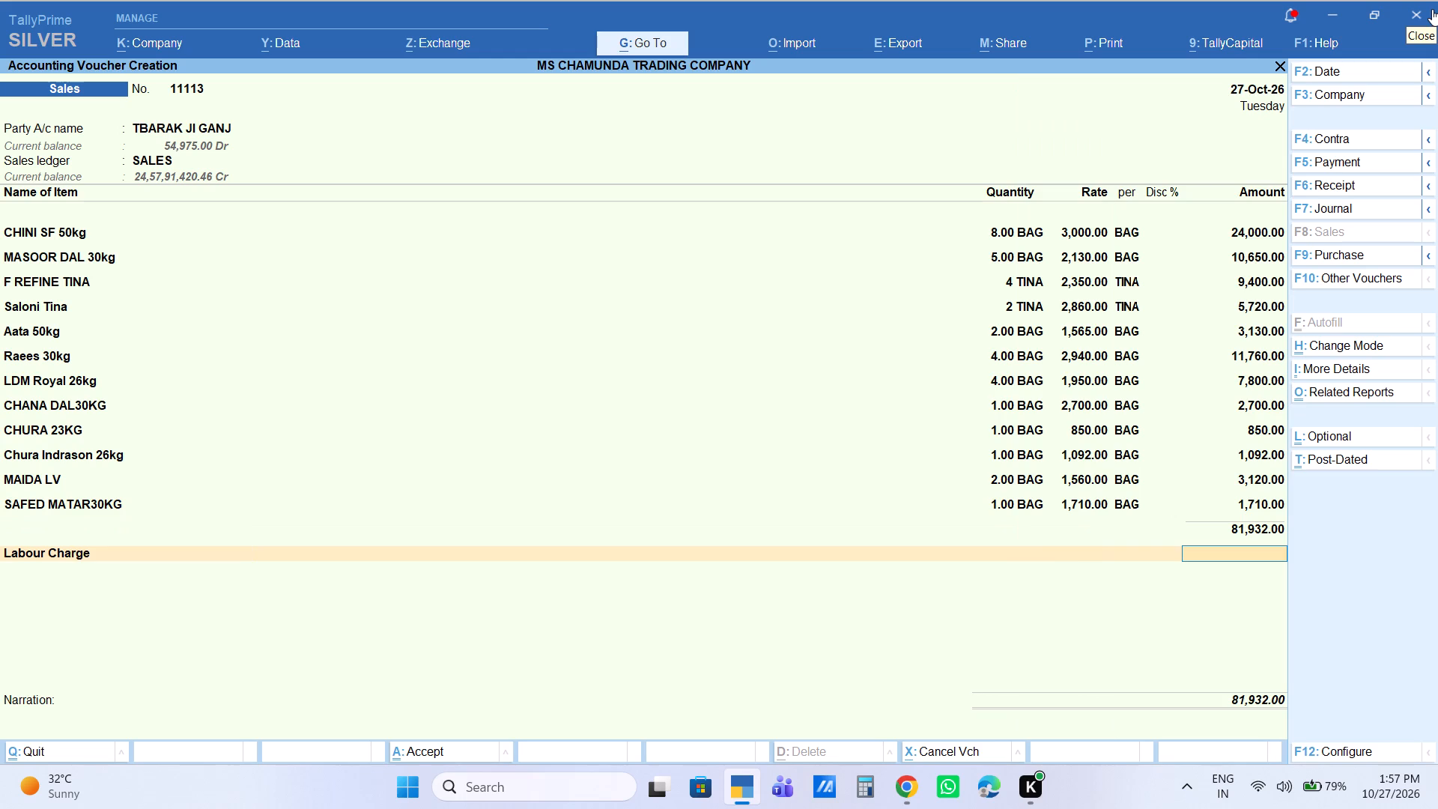
{"action": "type", "text": "110"}
{"action": "key", "text": "Return"}
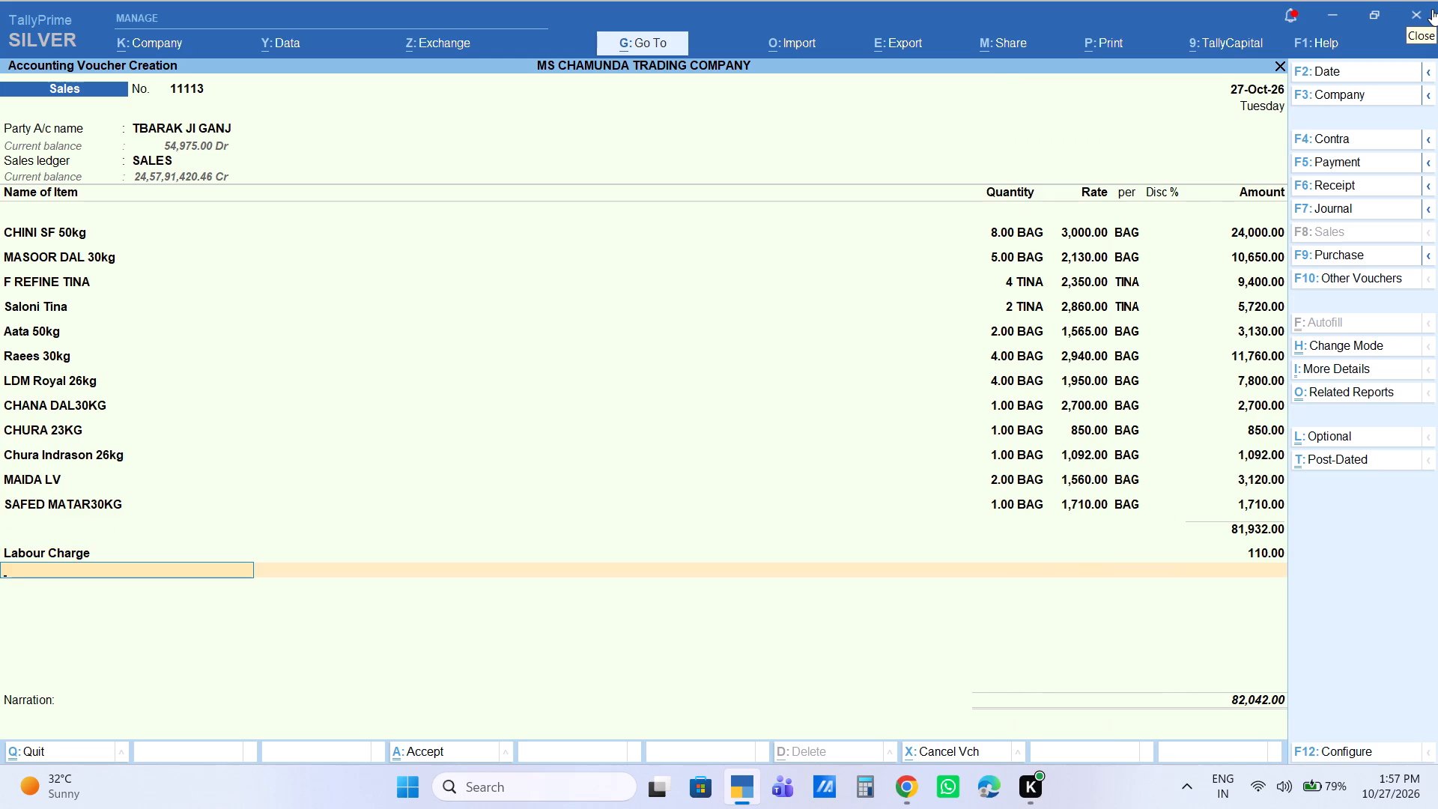